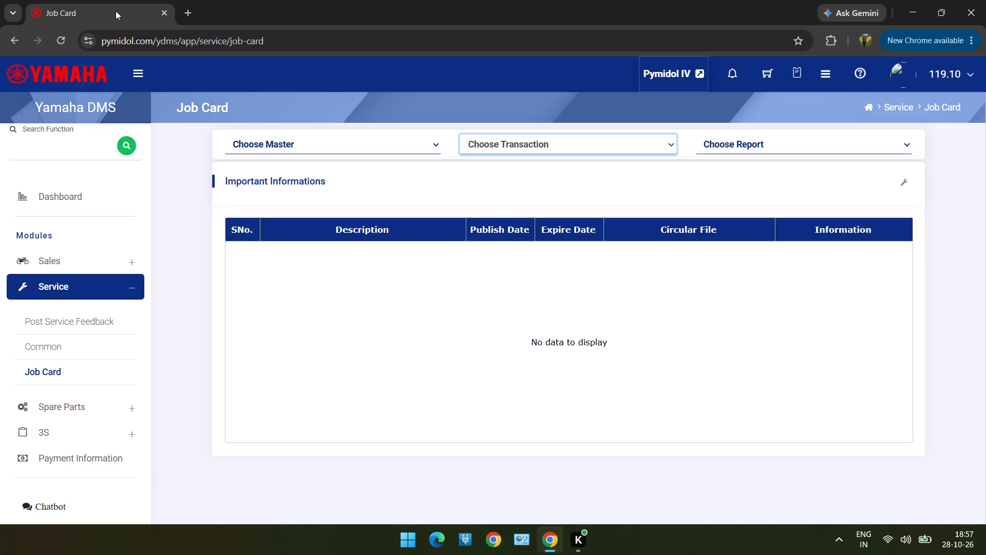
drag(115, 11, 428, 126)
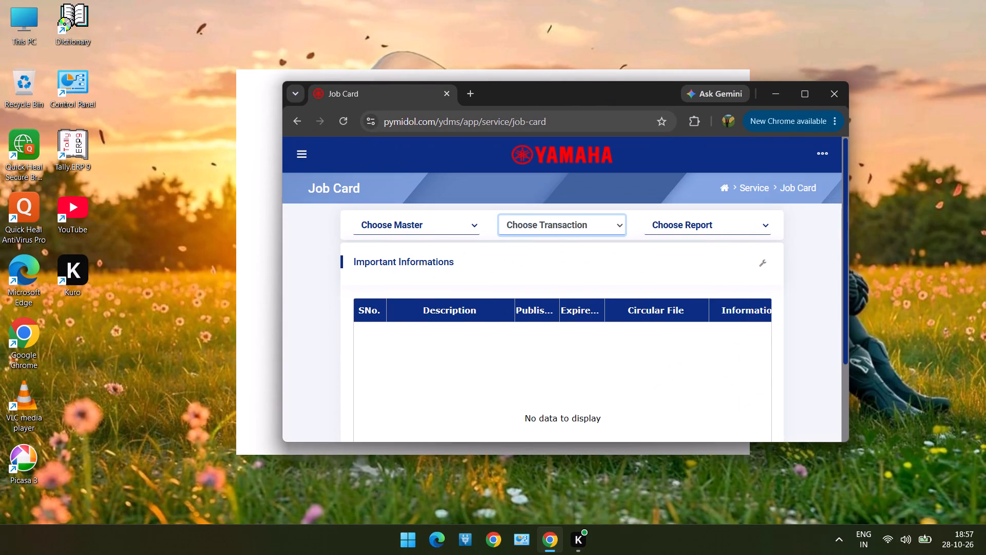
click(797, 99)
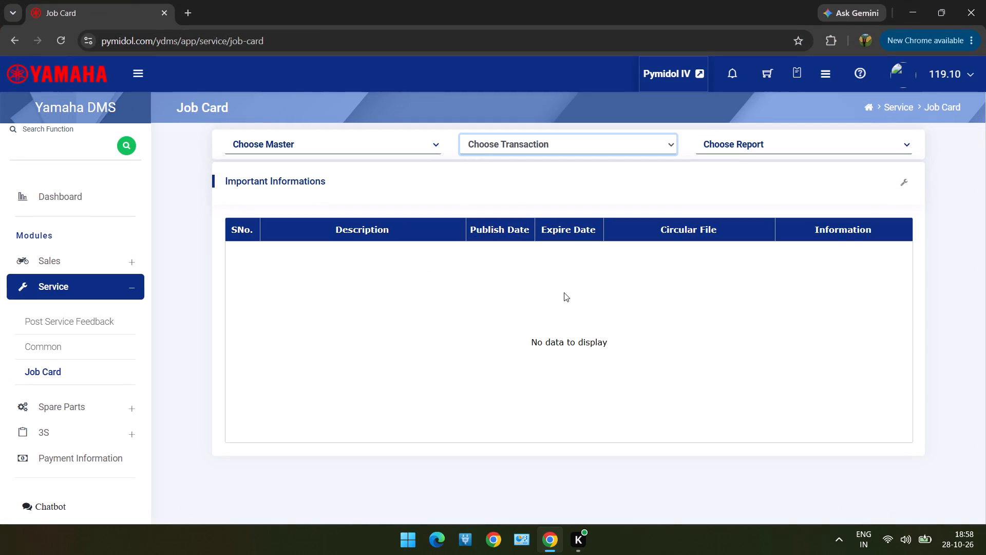
click(591, 146)
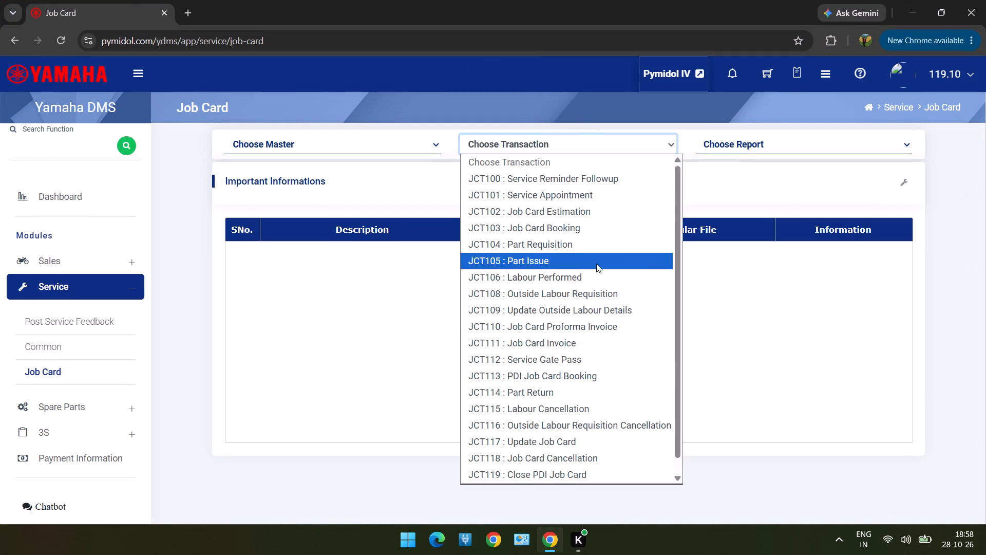
click(578, 338)
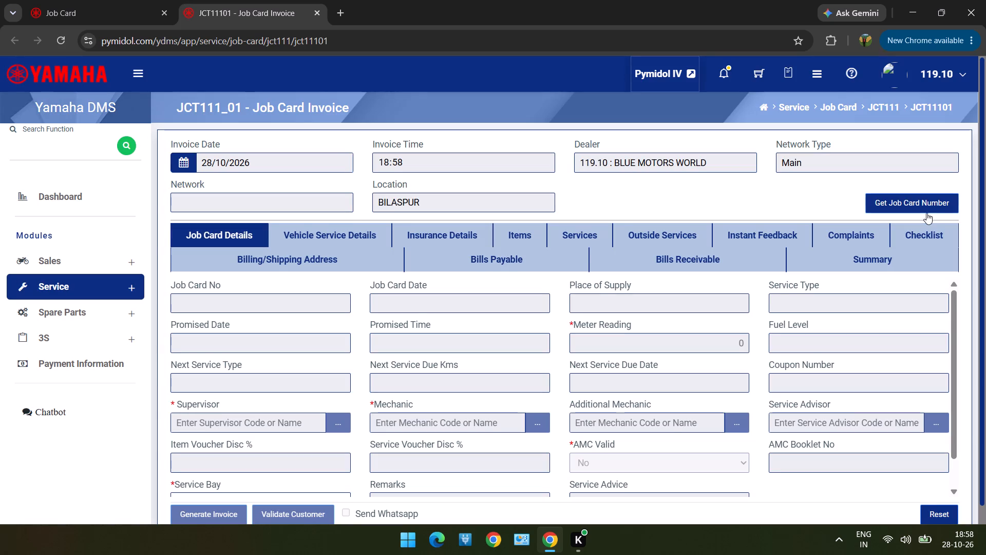
click(914, 201)
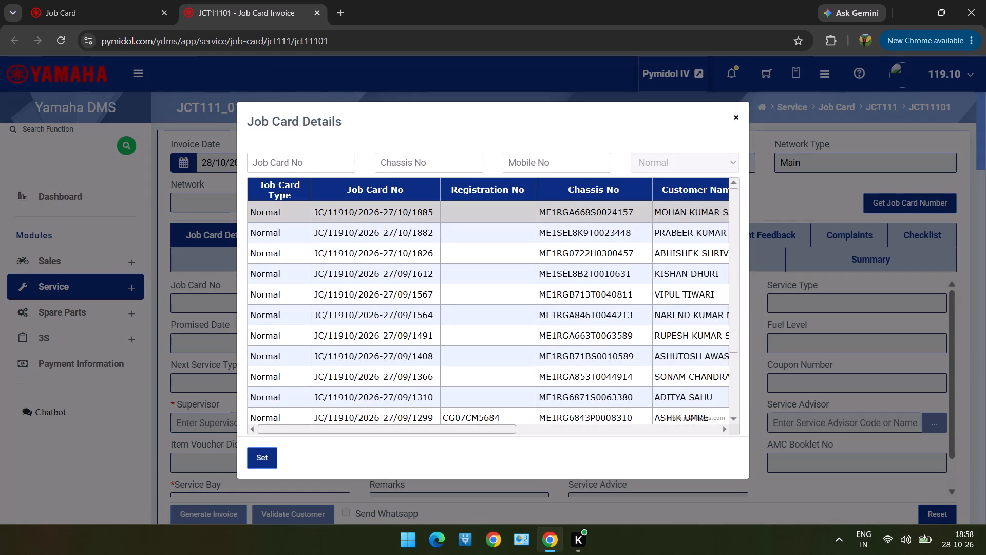
double_click(682, 211)
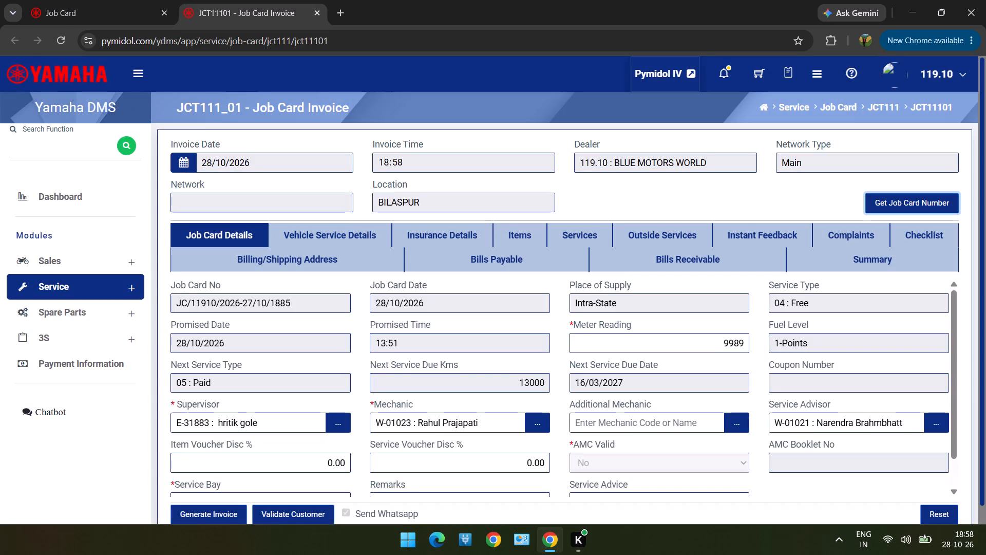
Answer the Instant Feedback questions: Yes for delivery on time and replaced parts handover, Ok for washing, staff behavior, repair quality and fairness of charges.
click(780, 235)
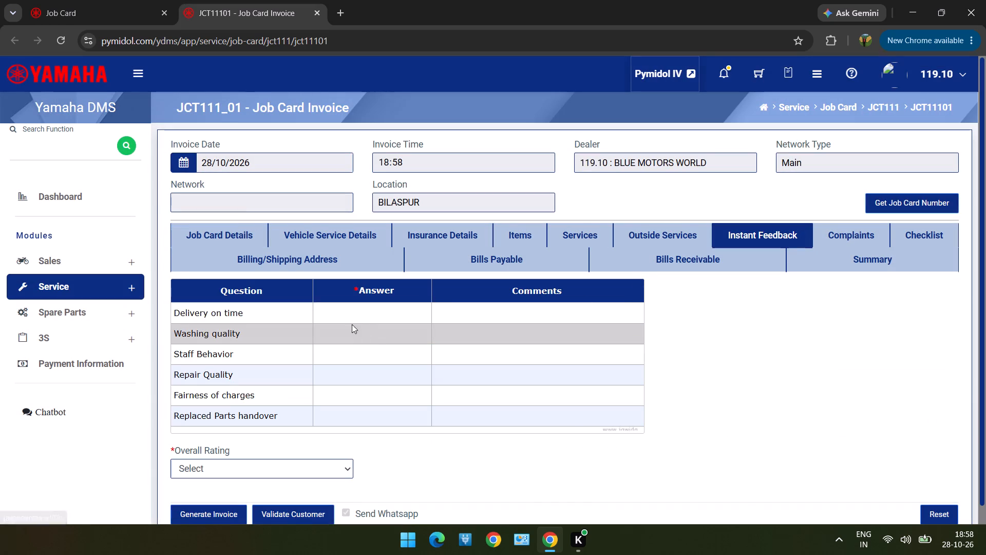
double_click(353, 316)
triple_click(353, 327)
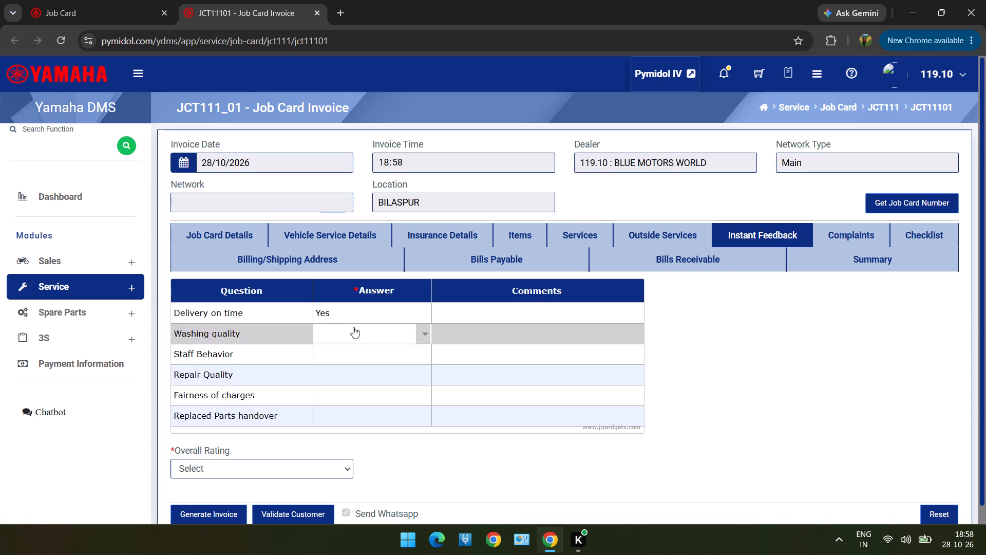
click(347, 347)
double_click(345, 361)
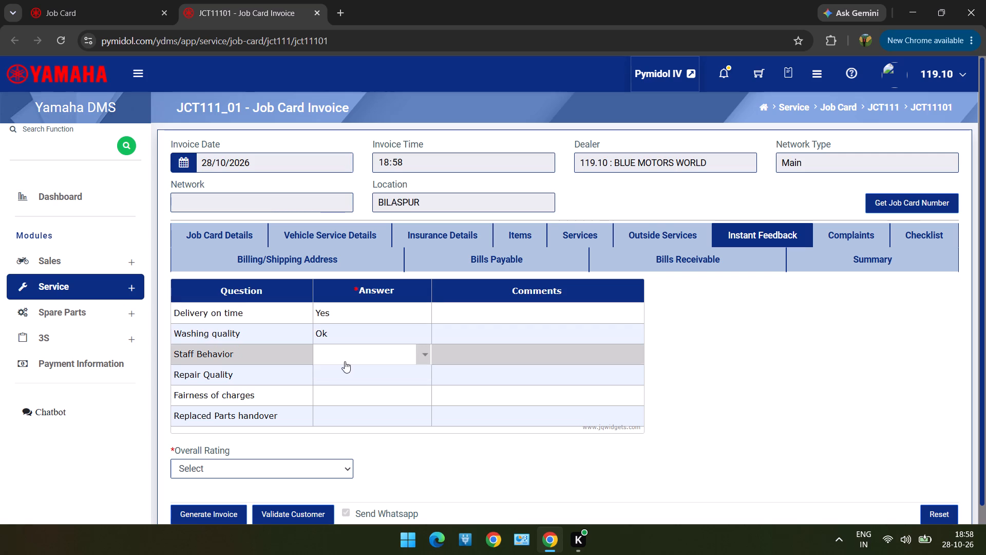
triple_click(334, 373)
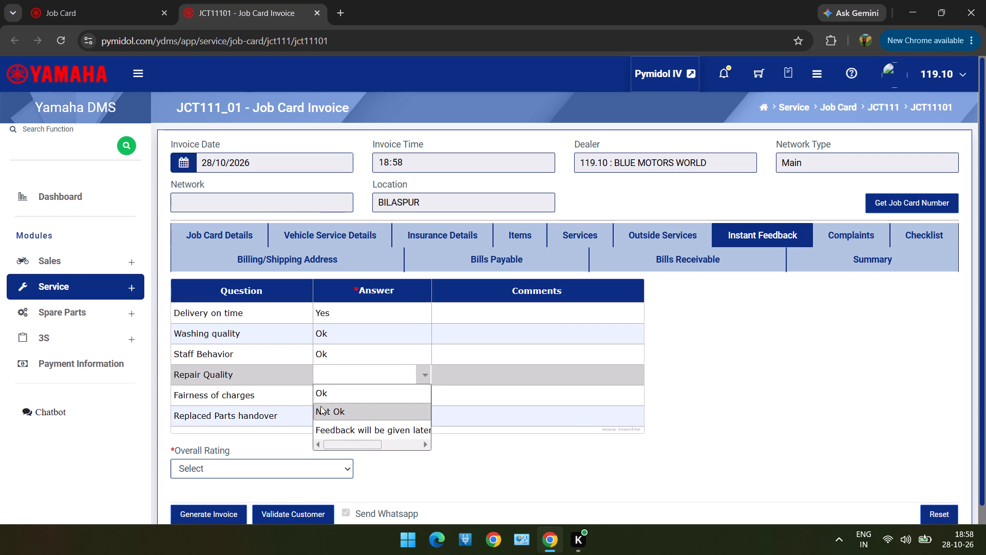
click(320, 406)
double_click(357, 382)
click(357, 382)
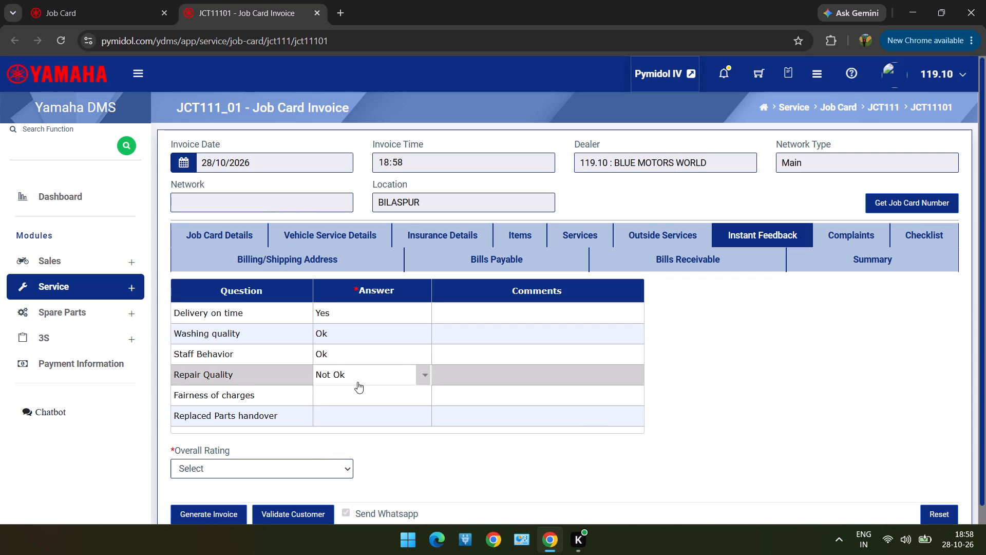
click(352, 391)
double_click(352, 396)
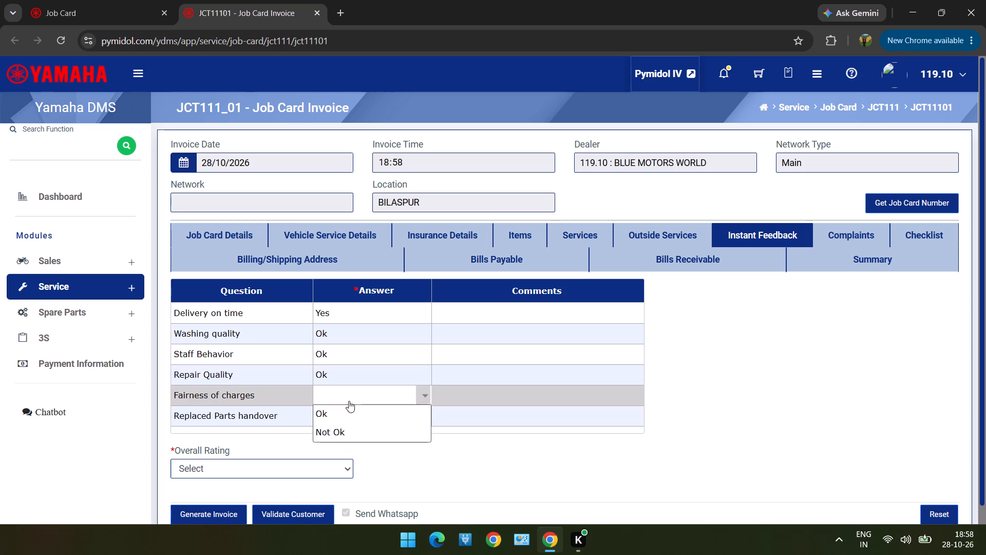
click(343, 413)
double_click(346, 418)
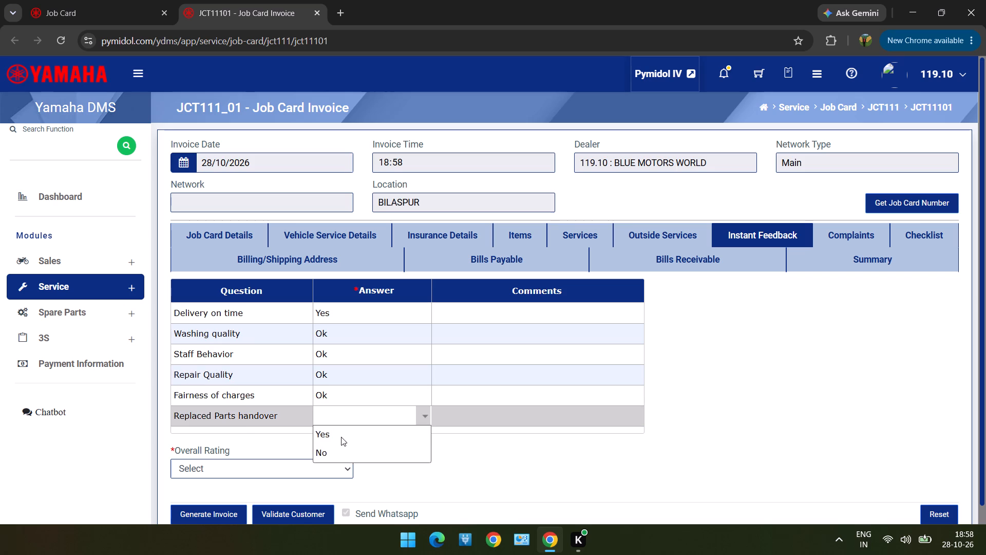
click(341, 437)
Set the Instant Feedback overall rating to Excellent (5).
click(310, 472)
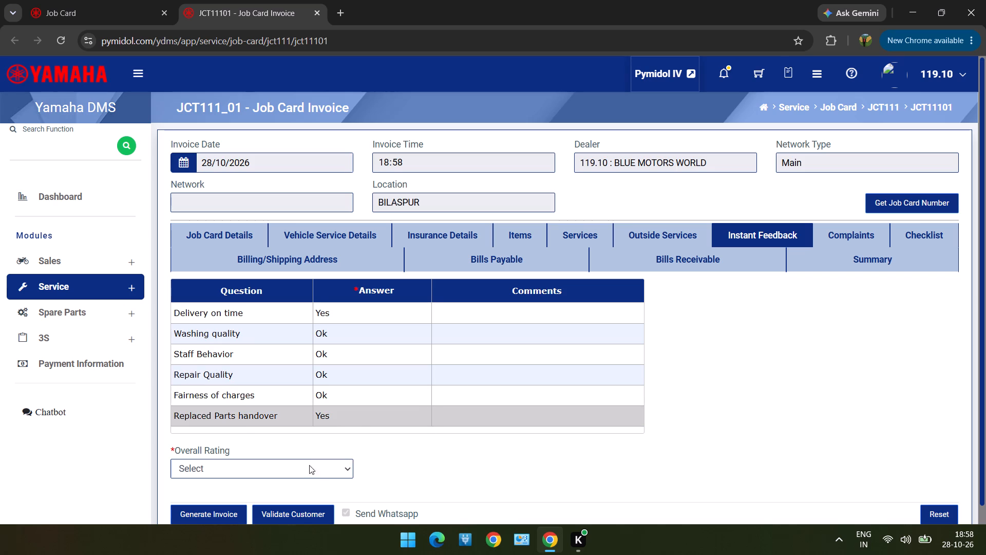
click(307, 473)
click(251, 448)
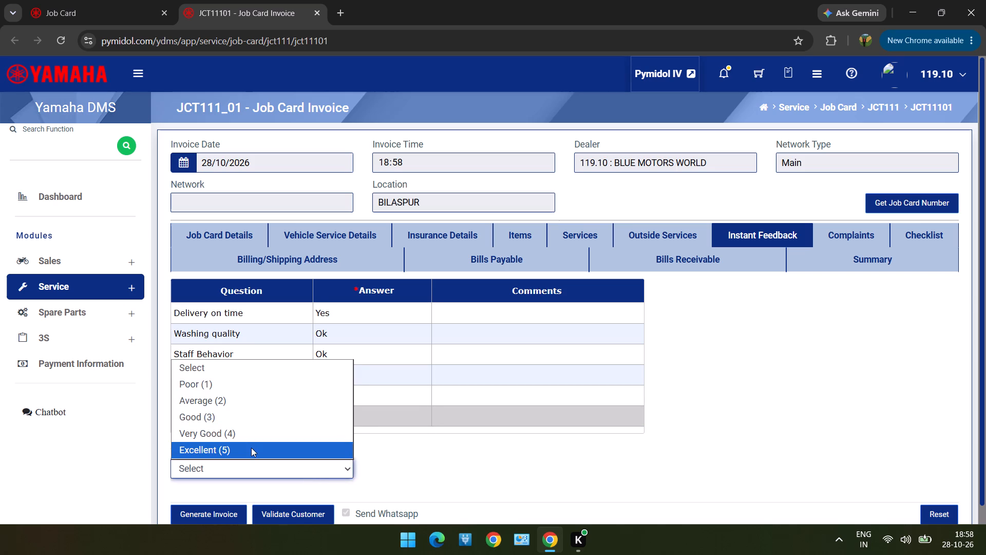
Mark all five complaints, from oil change to air filter check/change, as resolved with Yes.
click(845, 227)
double_click(749, 312)
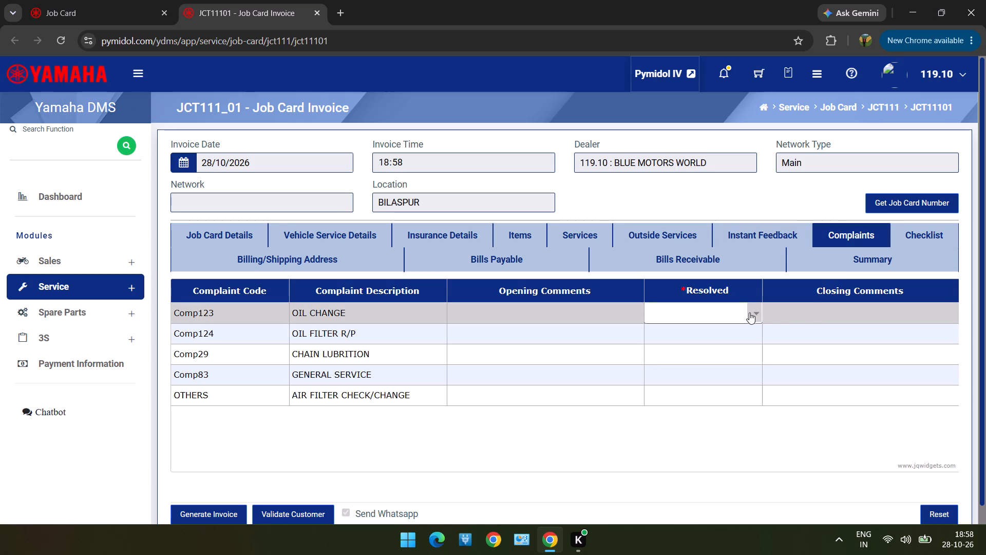
click(730, 343)
drag(747, 309, 745, 310)
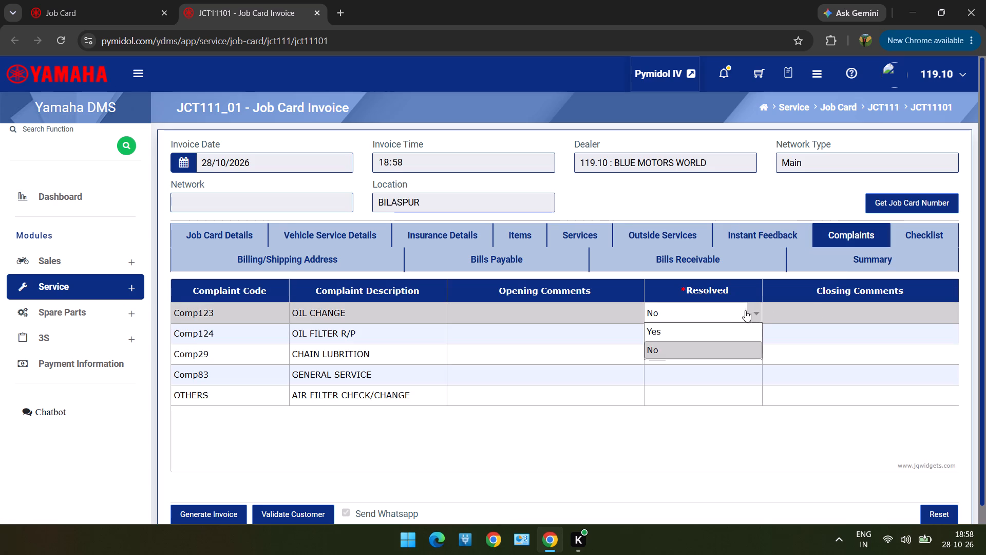
drag(745, 310, 724, 335)
click(724, 335)
double_click(724, 335)
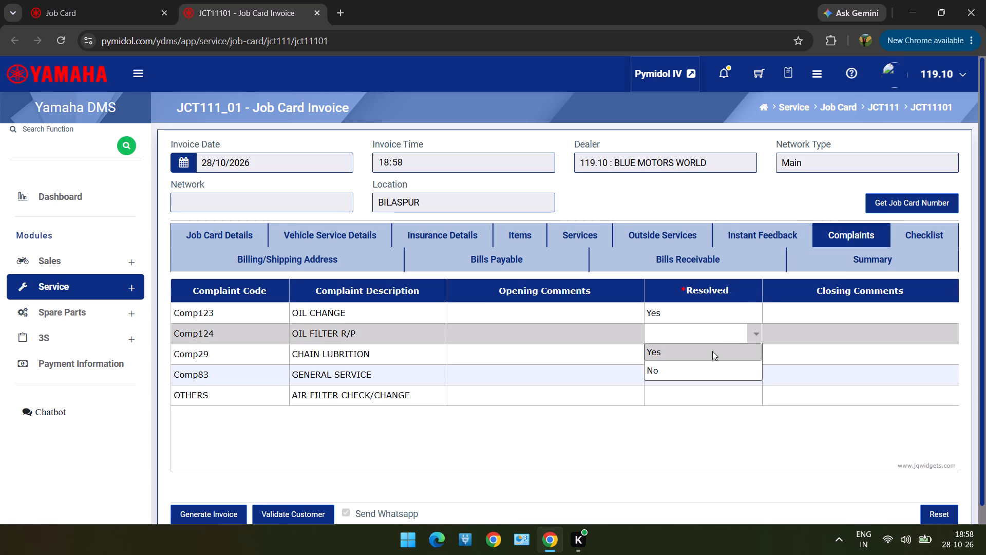
triple_click(712, 351)
click(693, 375)
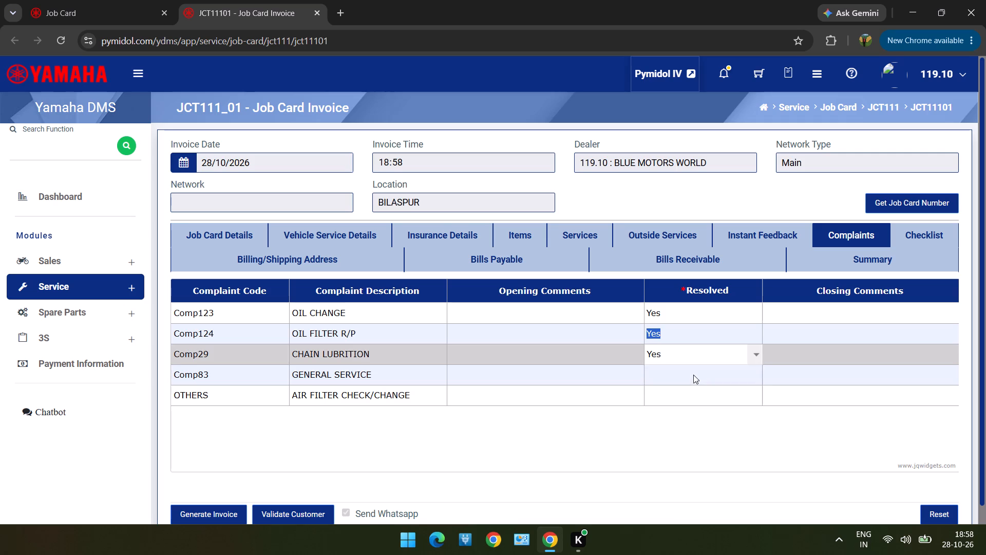
double_click(693, 375)
click(682, 391)
double_click(682, 391)
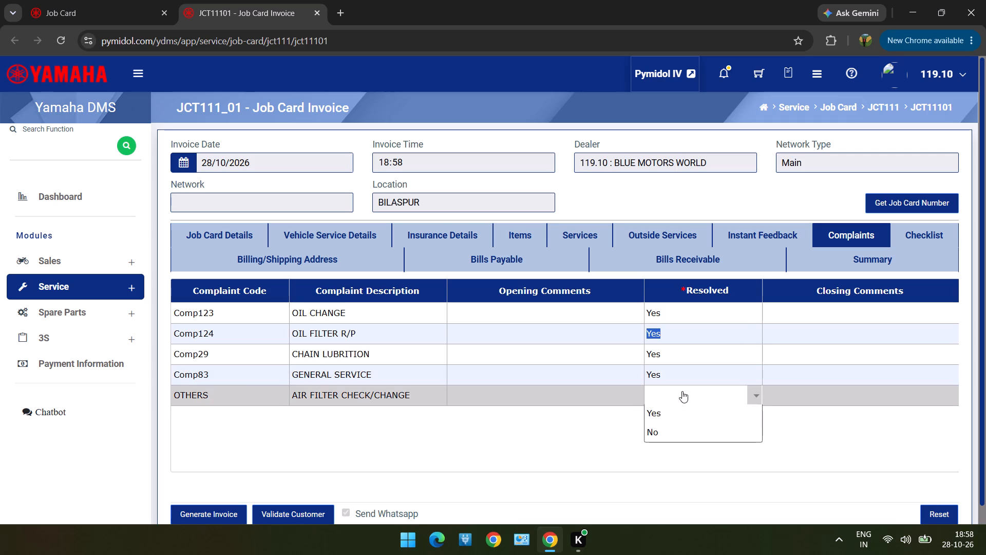
click(675, 415)
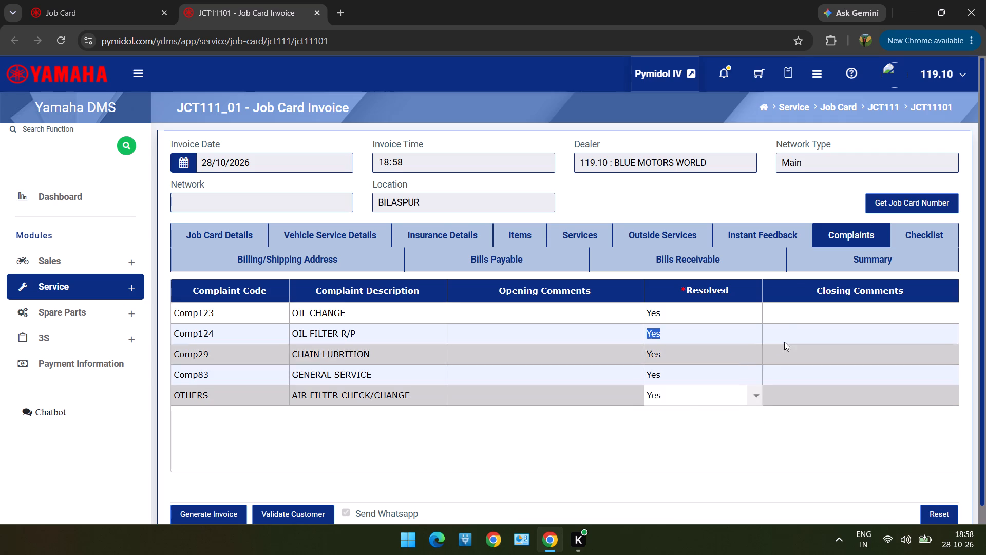
Set the division code in the invoice summary to 1907 SERVICE, Service Division Default.
click(818, 264)
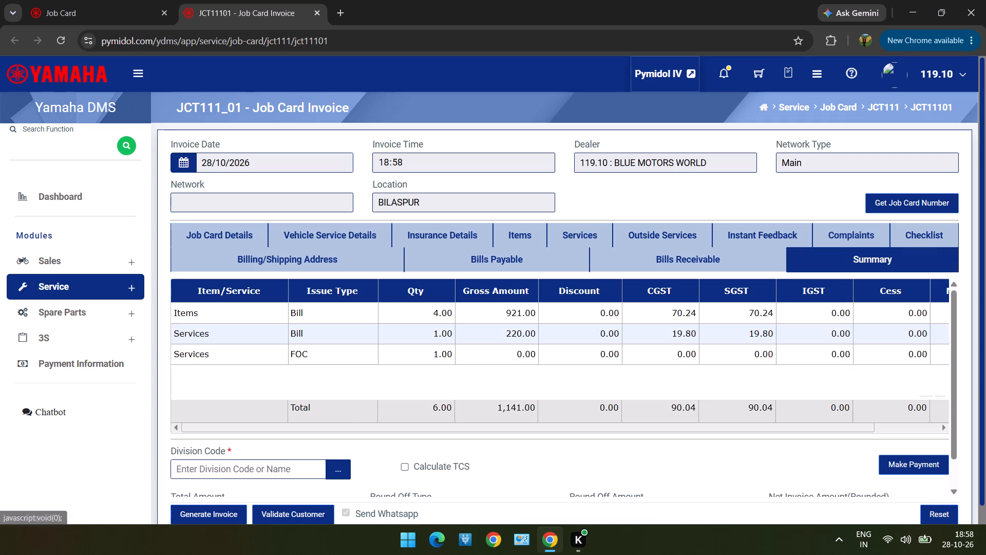
double_click(336, 475)
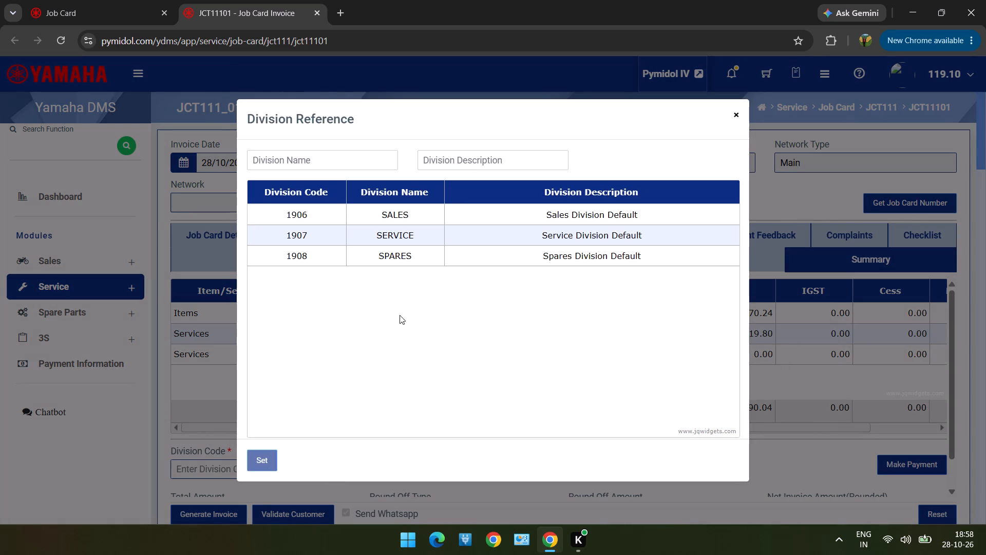
double_click(425, 235)
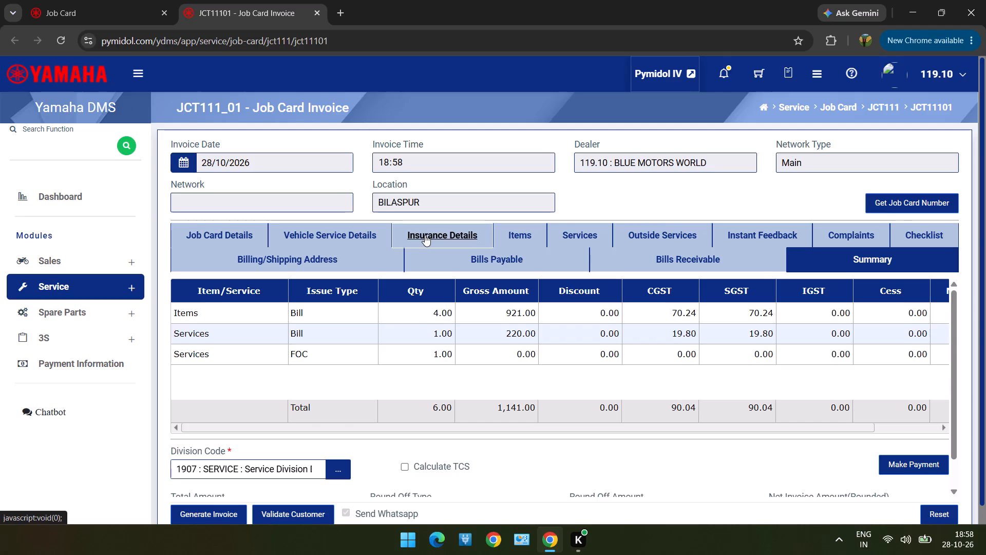
Start the customer validation, send the OTP to the service mobile number and prepare to enter the code.
scroll(433, 436, down, 2)
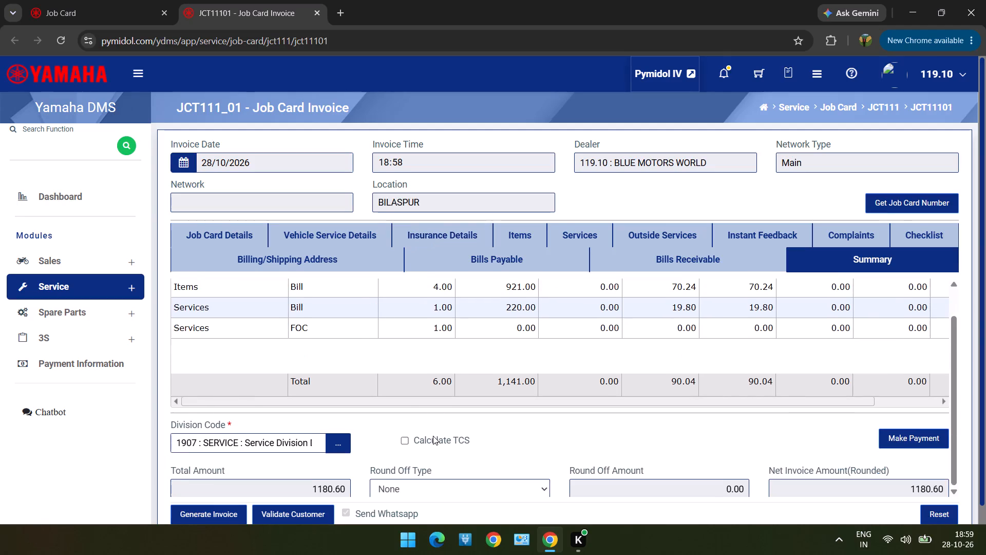
click(269, 513)
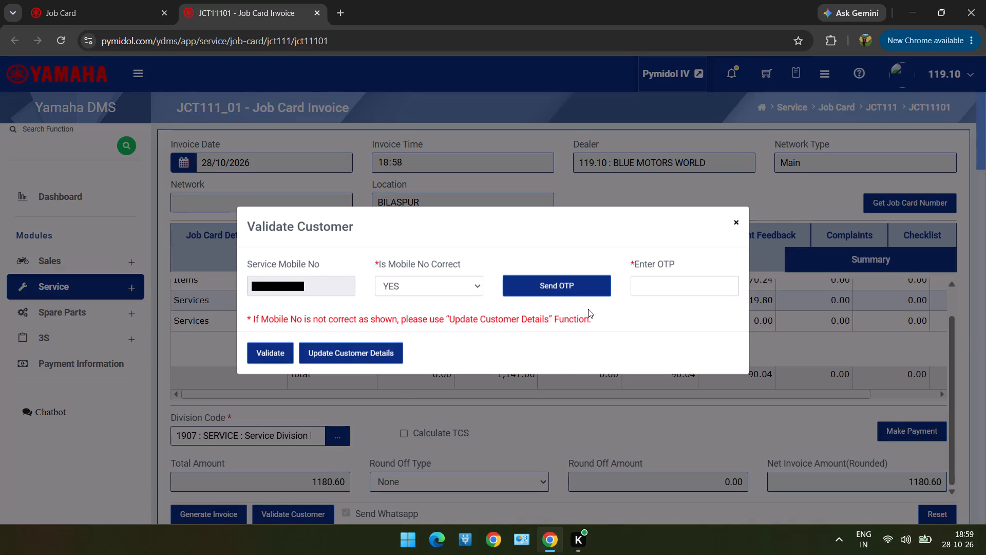
click(578, 284)
click(691, 281)
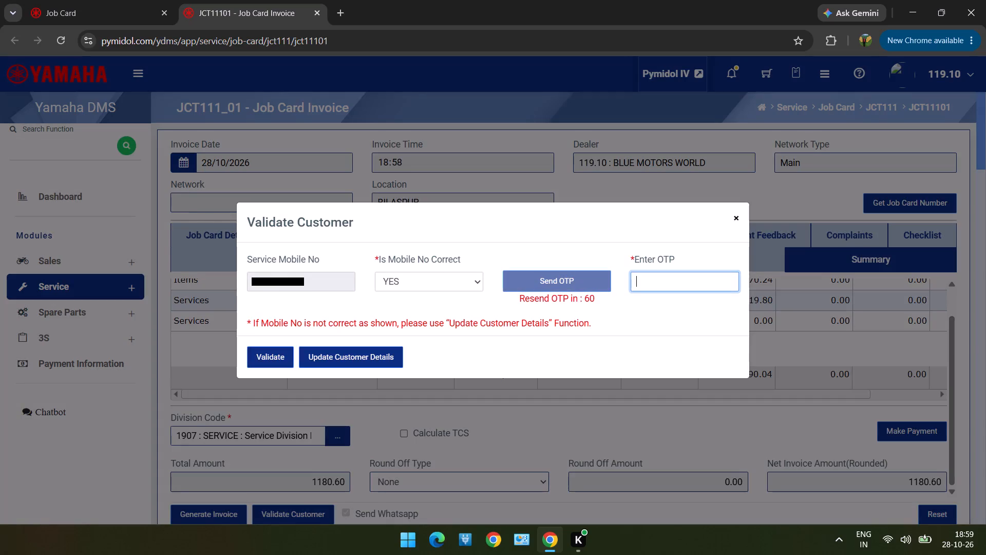
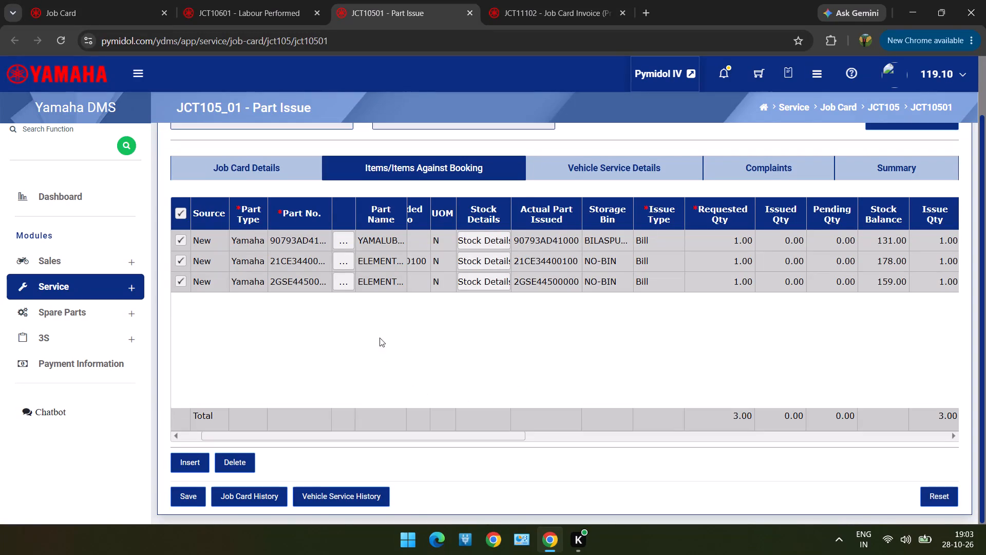
Insert a fourth item row and enter b4gf633501 as the part number for its part lookup.
click(194, 474)
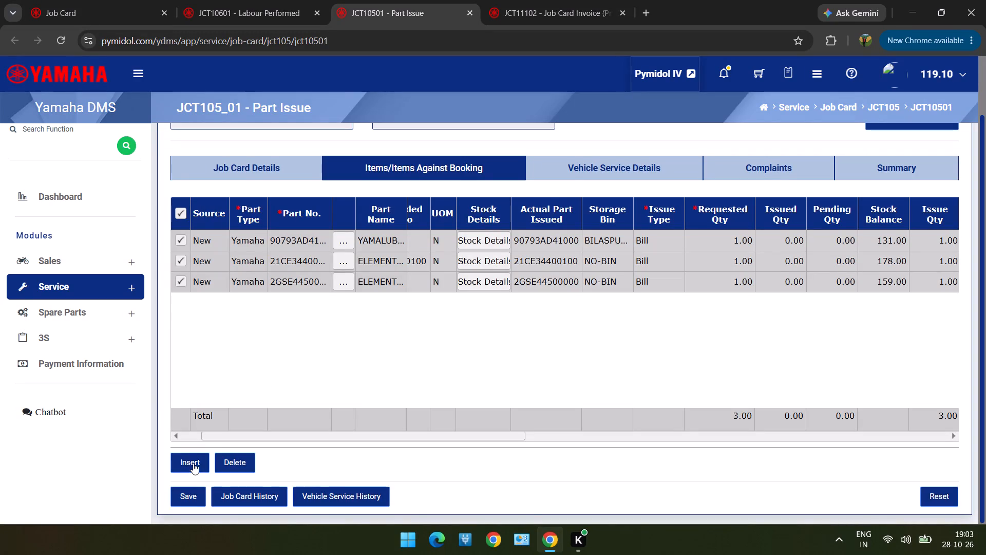
click(193, 463)
click(351, 298)
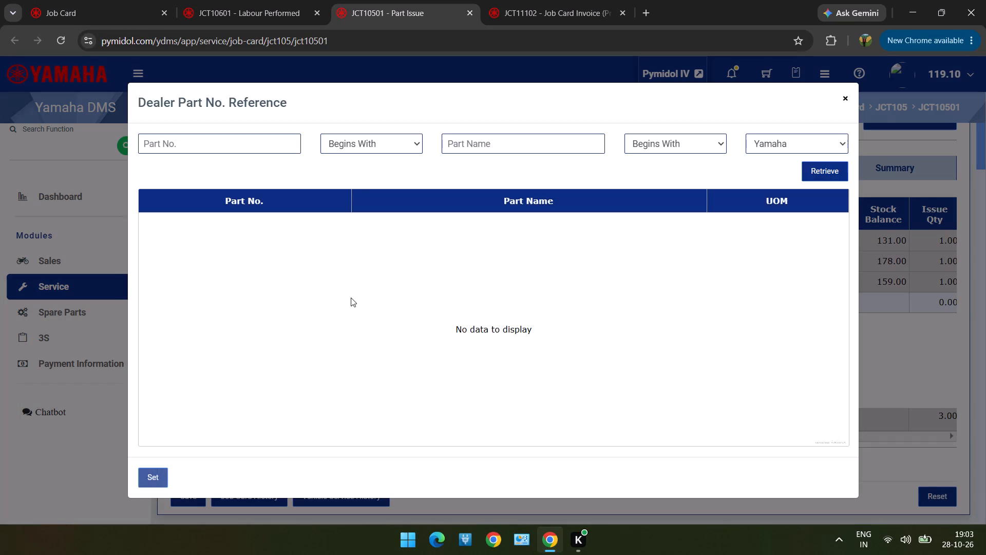
click(250, 141)
key(b)
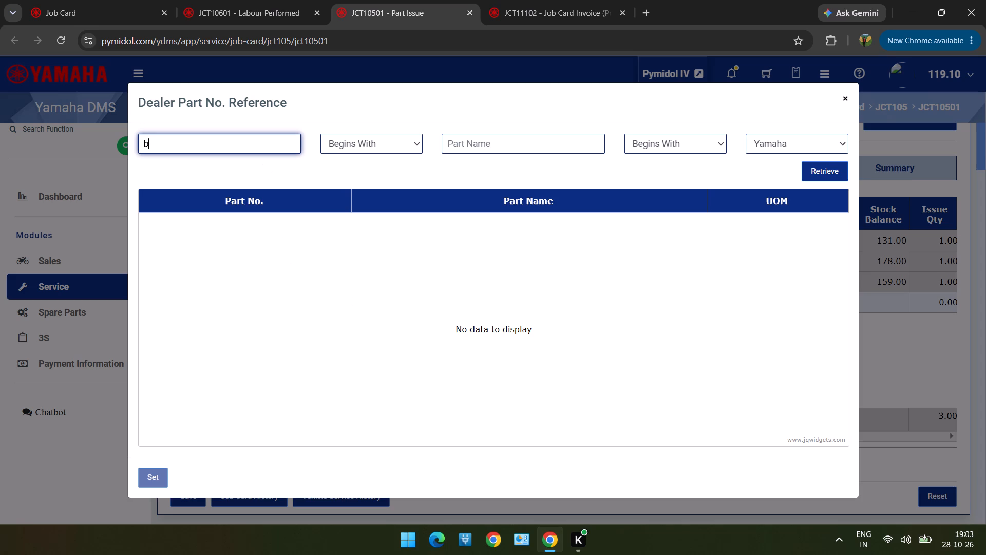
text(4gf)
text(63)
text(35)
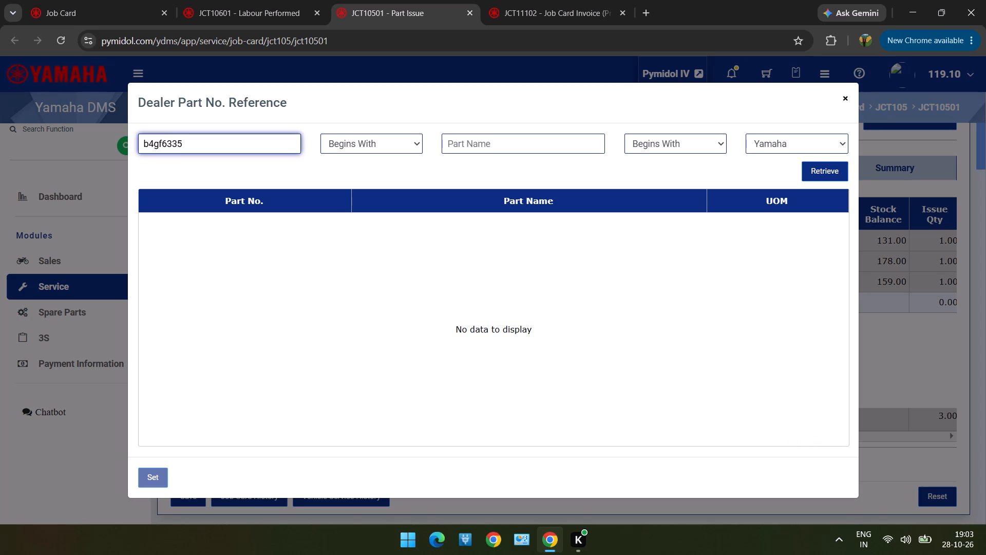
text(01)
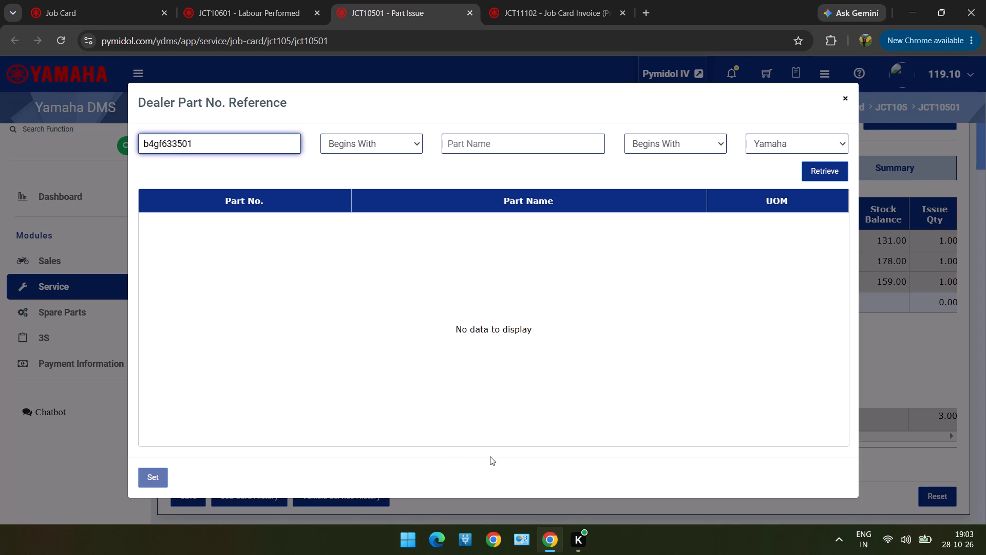
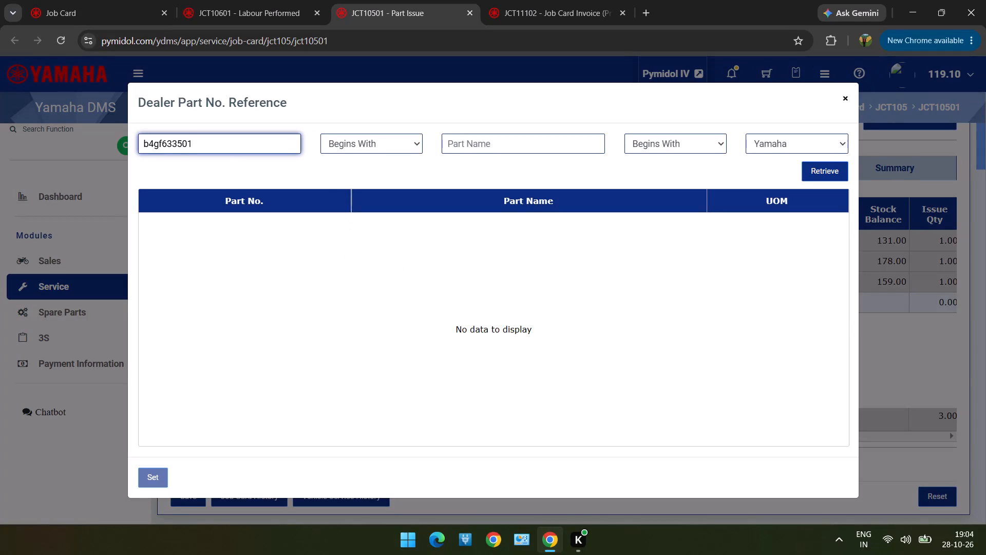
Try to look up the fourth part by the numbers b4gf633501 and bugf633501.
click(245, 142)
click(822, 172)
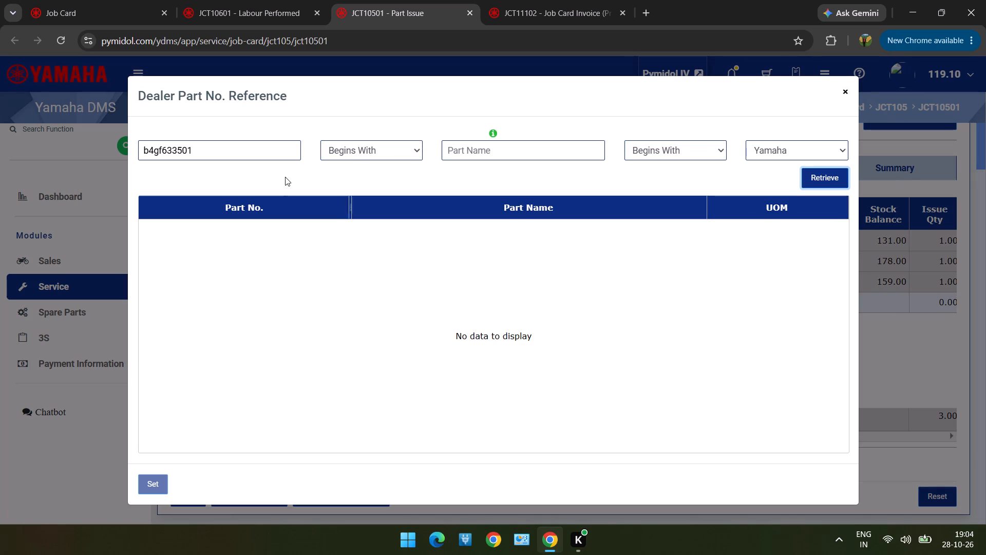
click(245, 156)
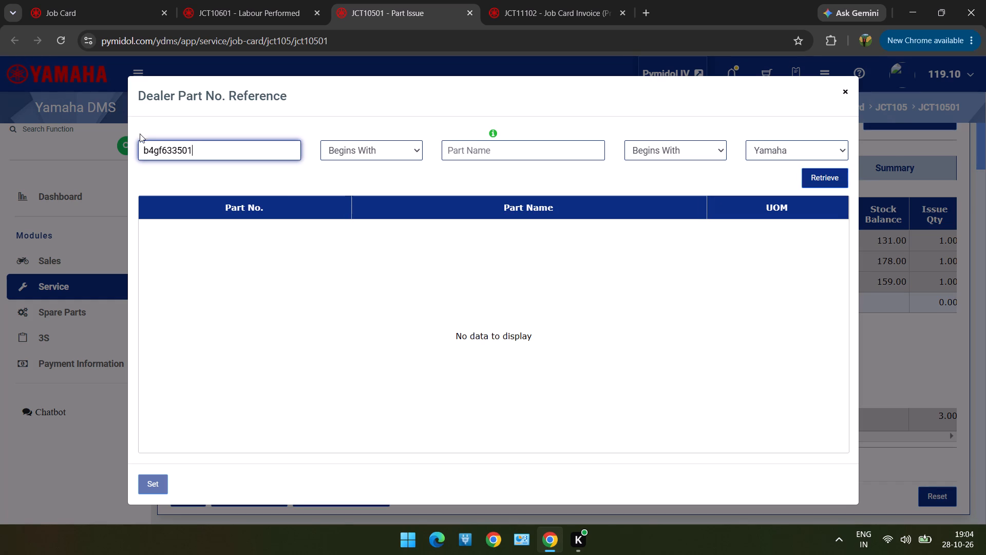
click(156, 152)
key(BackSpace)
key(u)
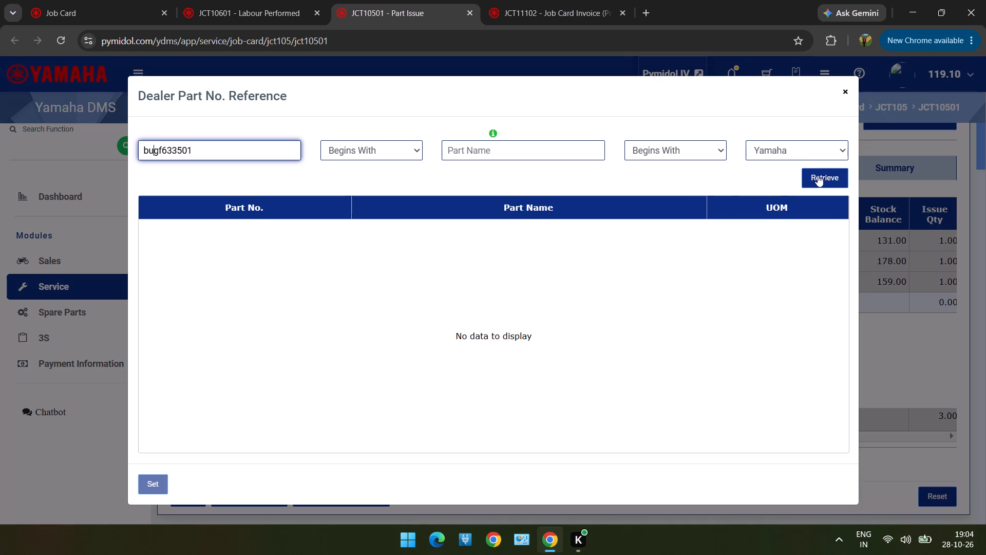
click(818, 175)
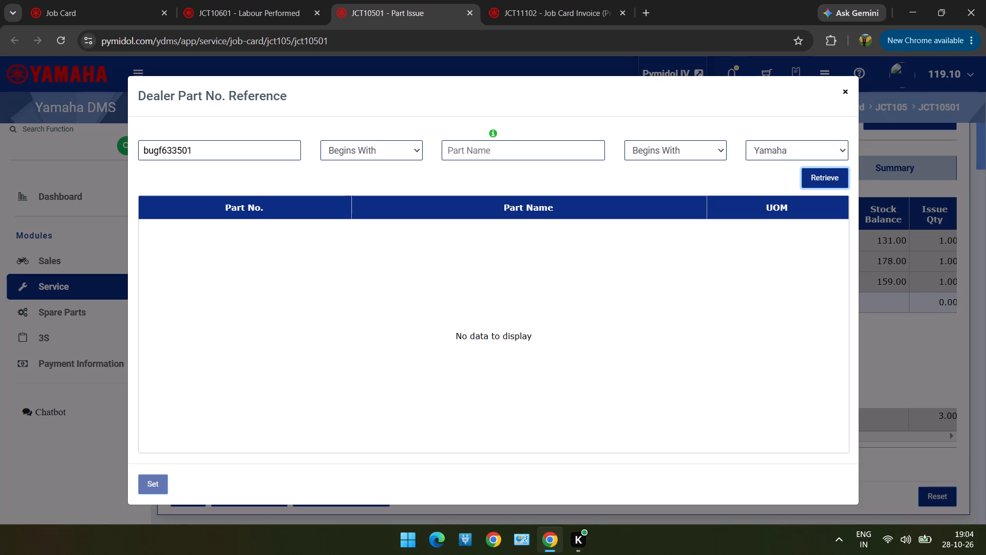
Shorten the part number search to b4gf6335 and choose CABLE CLUTCH, B4GF63350000, for the fourth item row.
click(224, 161)
click(224, 154)
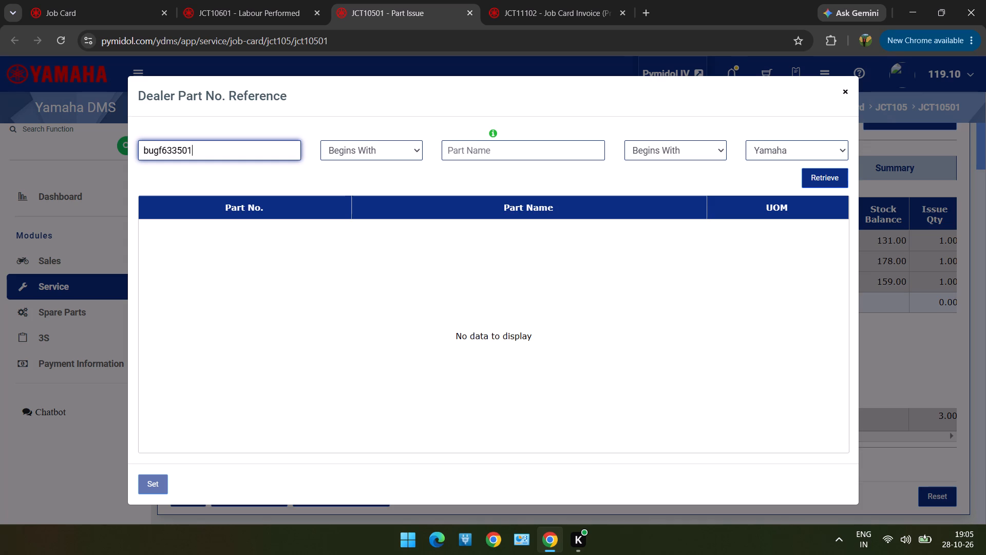
key(BackSpace)
key(BackSpace)
click(810, 172)
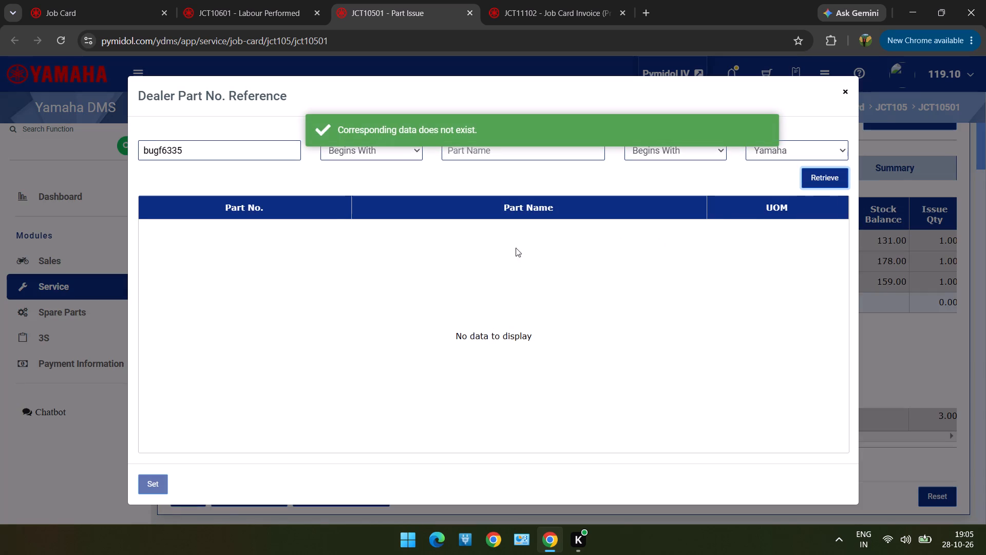
click(155, 146)
key(BackSpace)
key(4)
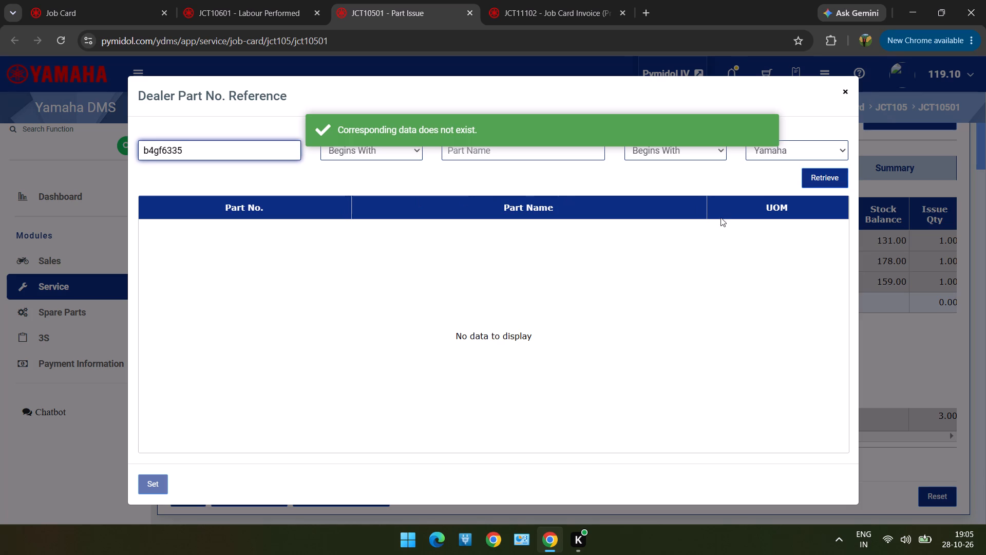
click(813, 175)
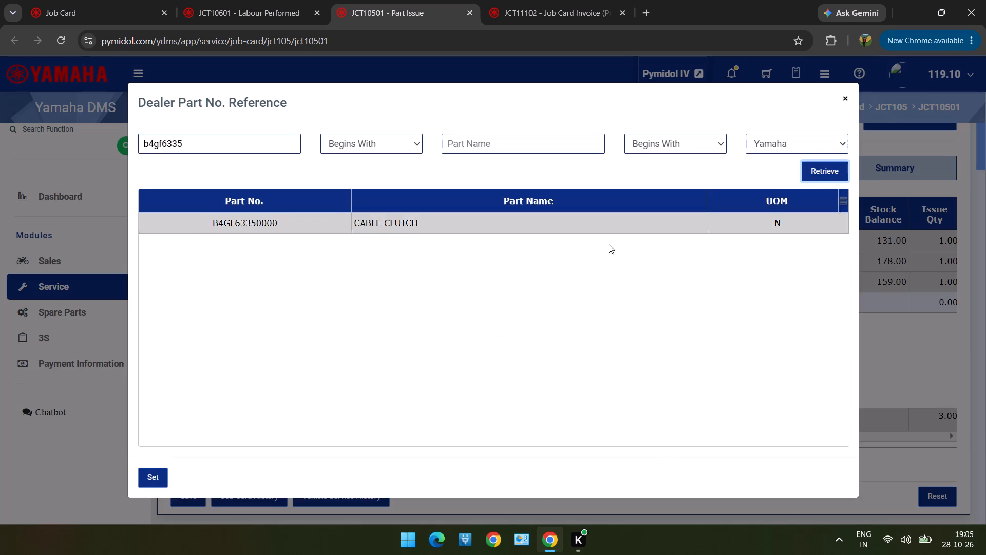
double_click(526, 233)
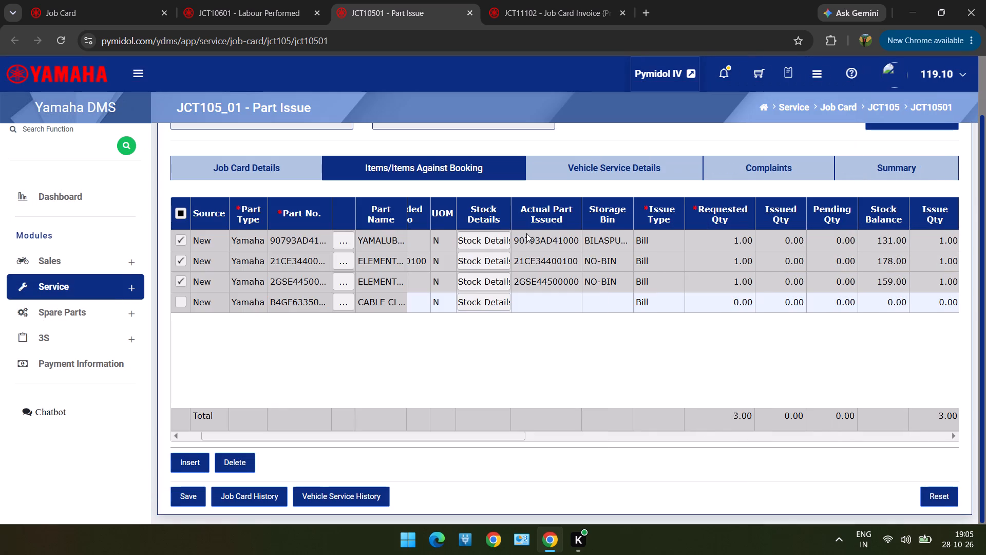
Assign the NO-BIN stock of part B4GF63350000 to the cable clutch row from its stock details.
click(475, 307)
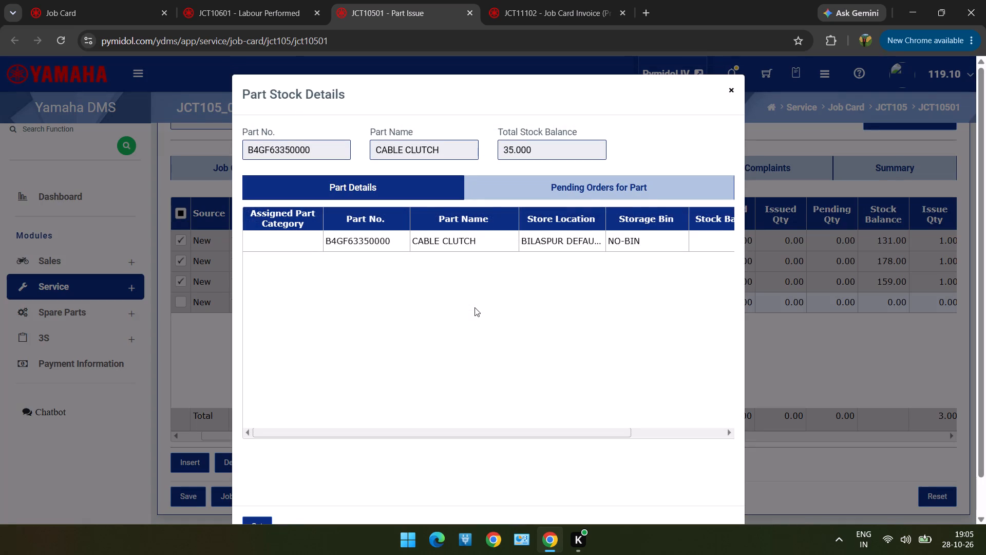
double_click(514, 242)
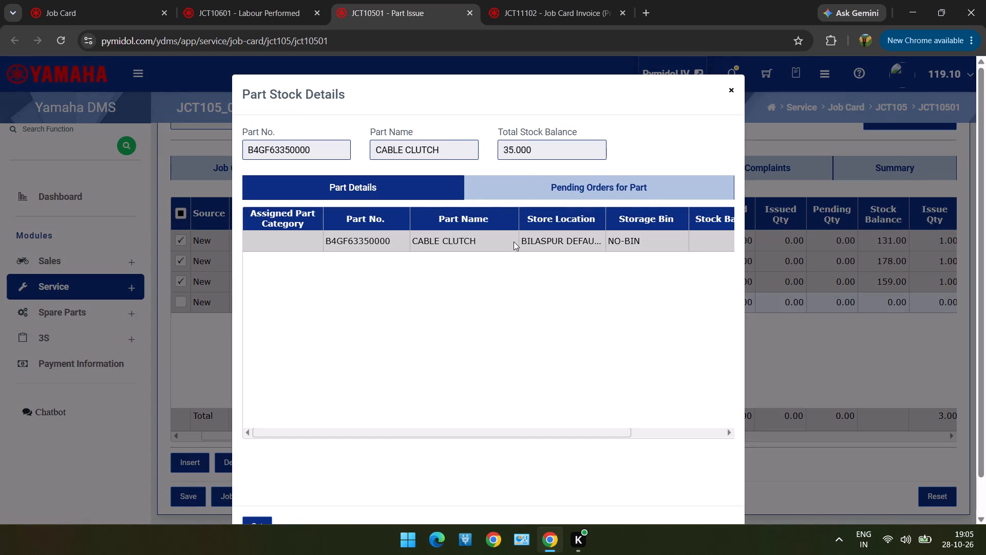
Set both the requested quantity and the issue quantity of the cable clutch to 1.
click(735, 303)
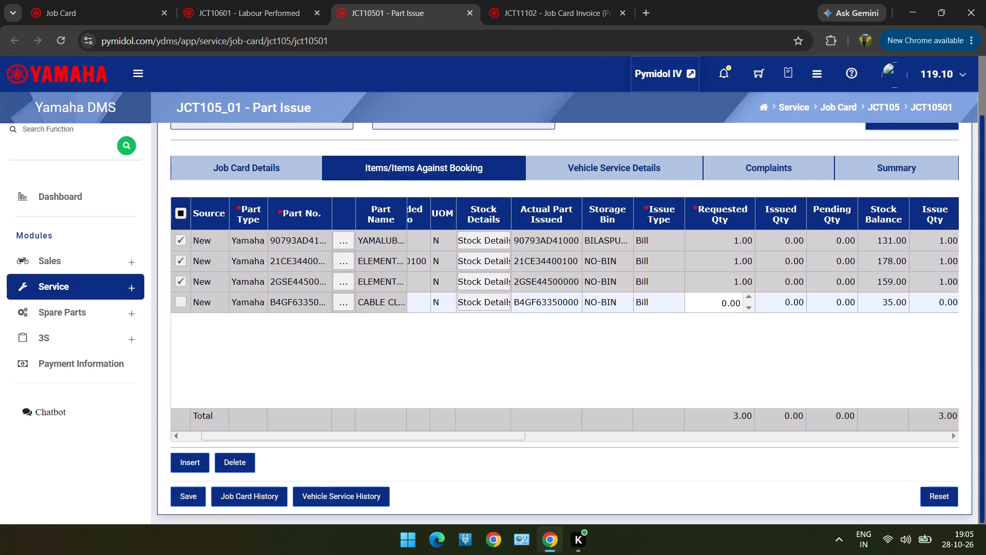
key(1)
key(Tab)
key(1)
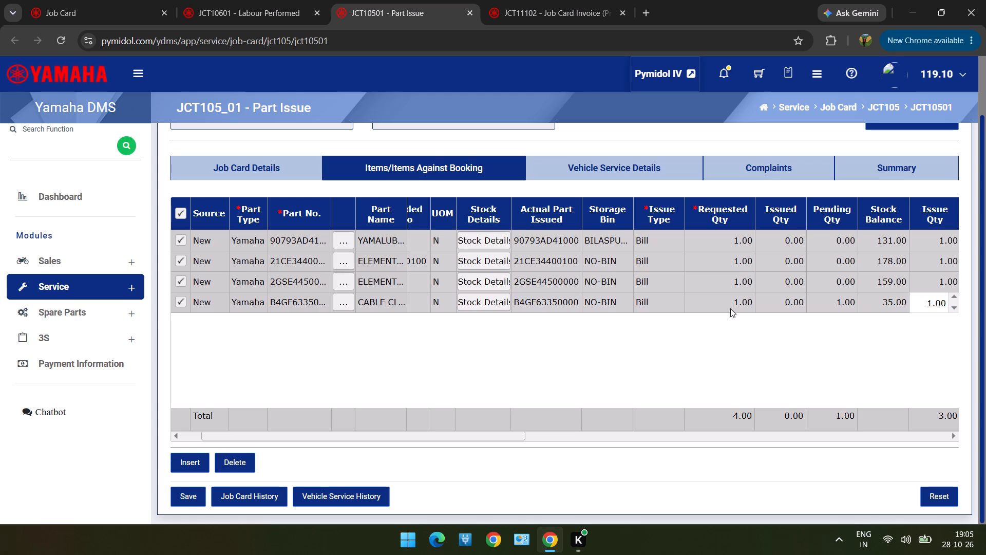
click(712, 347)
Insert a fifth item row and open its part number lookup.
scroll(712, 347, left, 3)
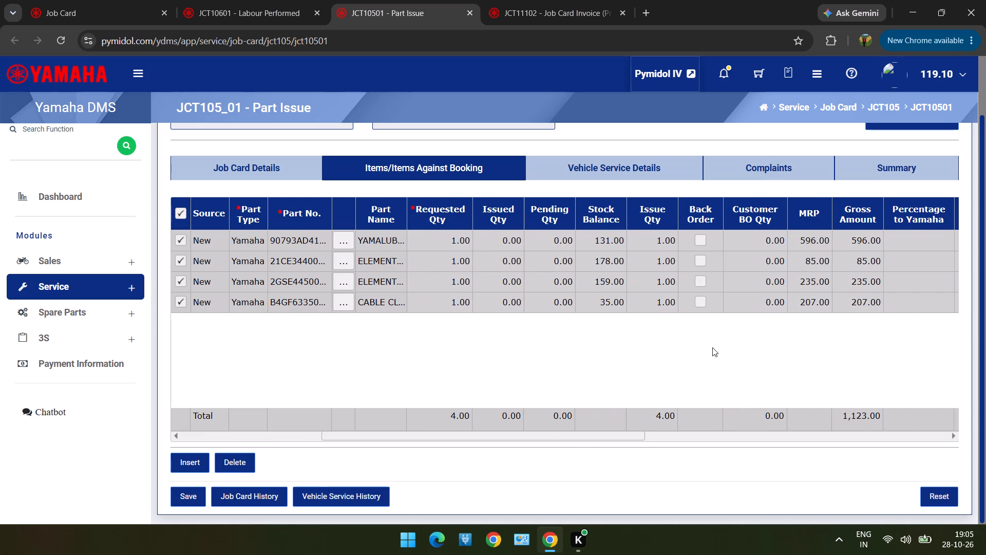
scroll(712, 347, right, 11)
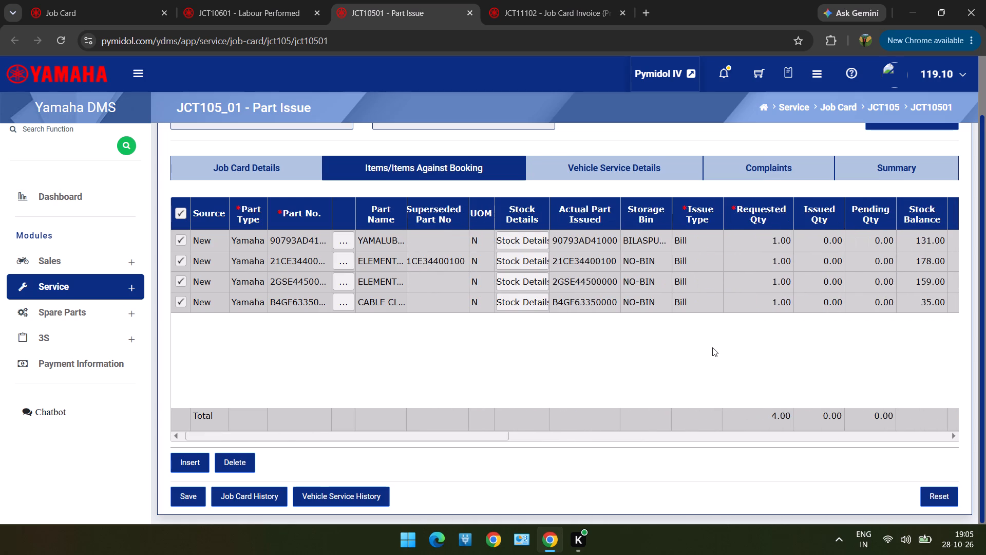
click(203, 462)
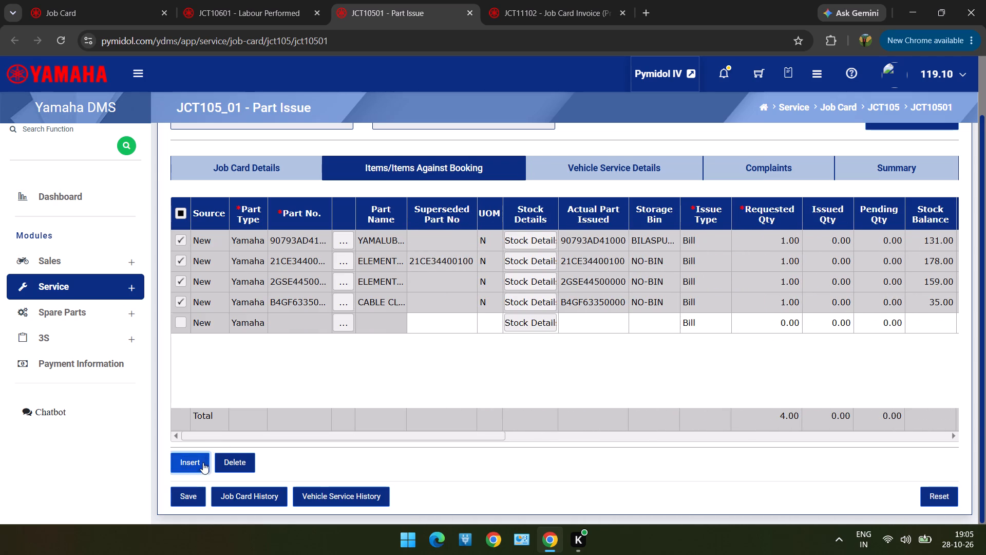
click(347, 324)
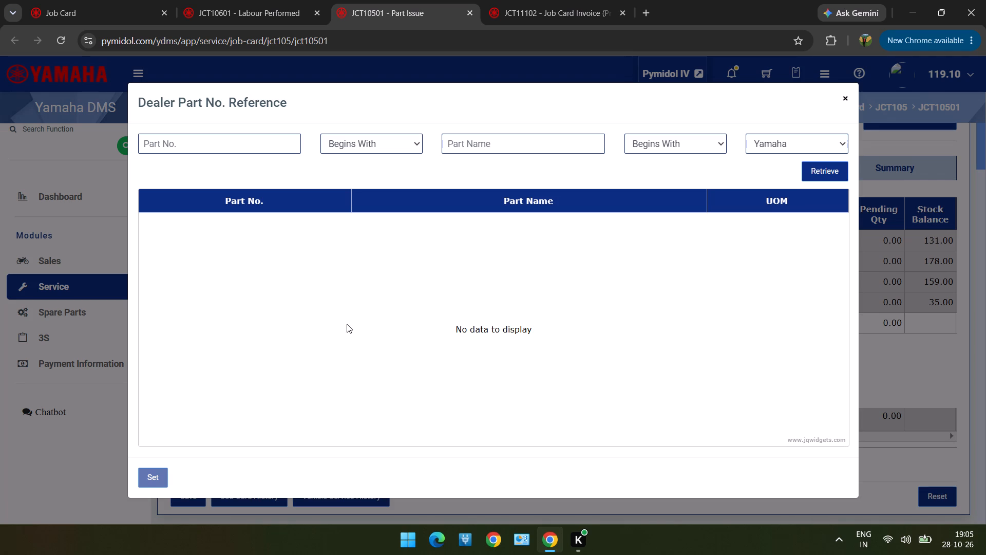
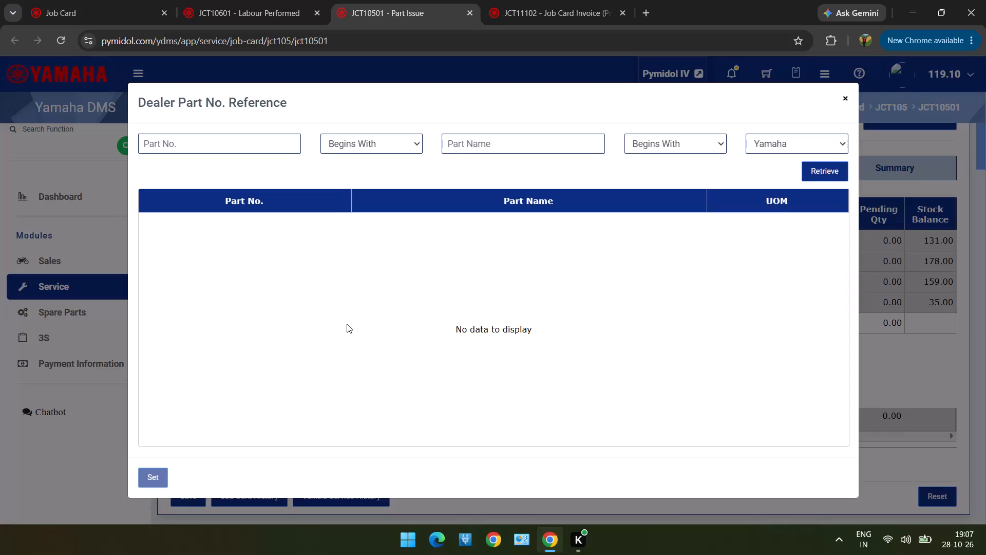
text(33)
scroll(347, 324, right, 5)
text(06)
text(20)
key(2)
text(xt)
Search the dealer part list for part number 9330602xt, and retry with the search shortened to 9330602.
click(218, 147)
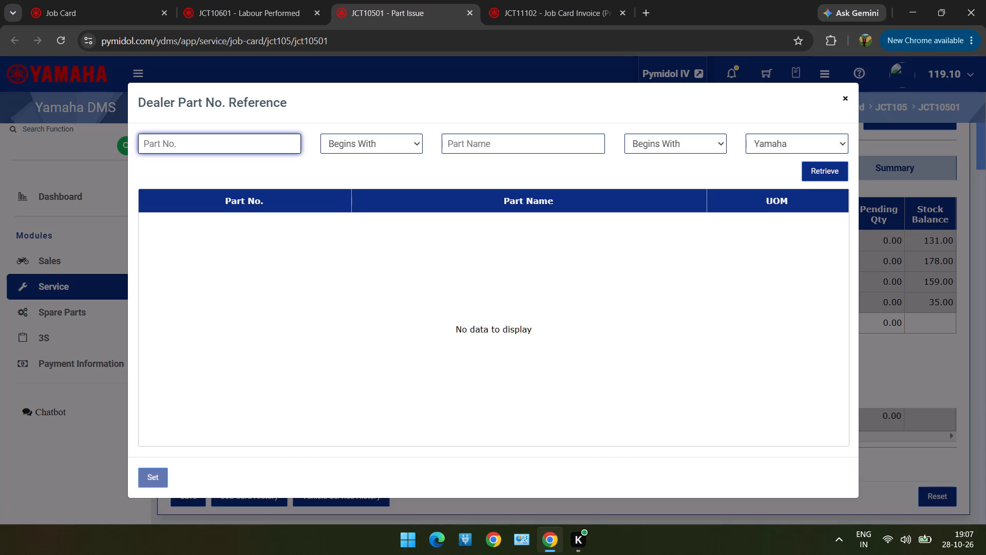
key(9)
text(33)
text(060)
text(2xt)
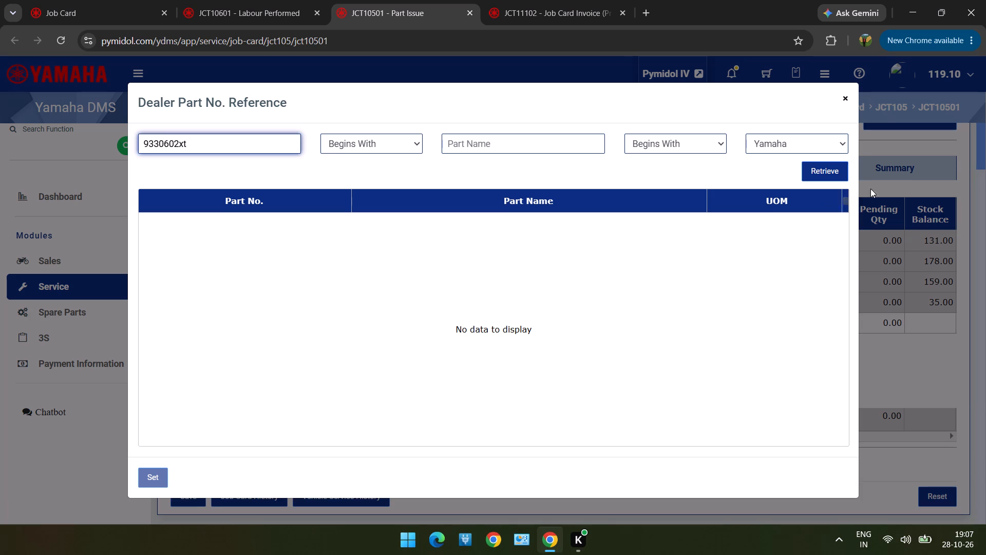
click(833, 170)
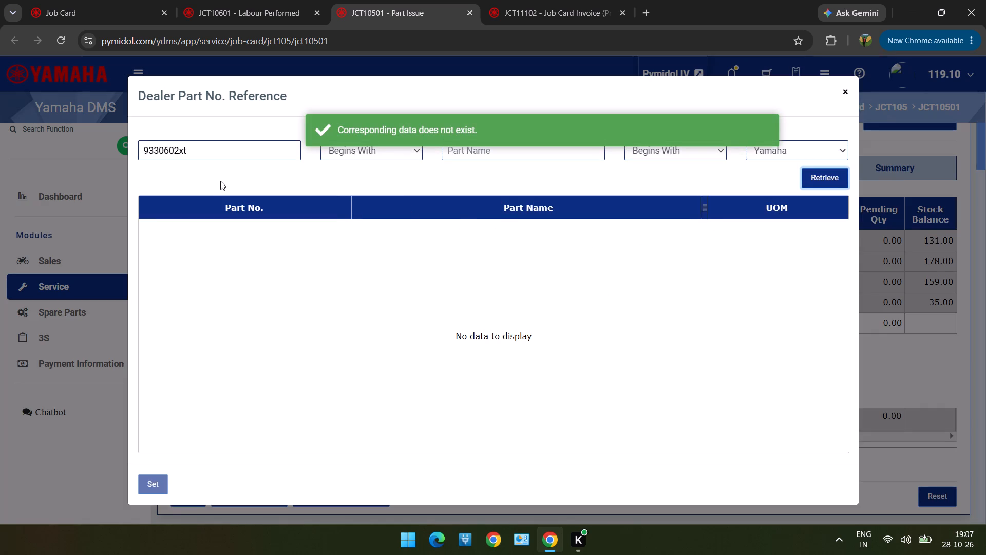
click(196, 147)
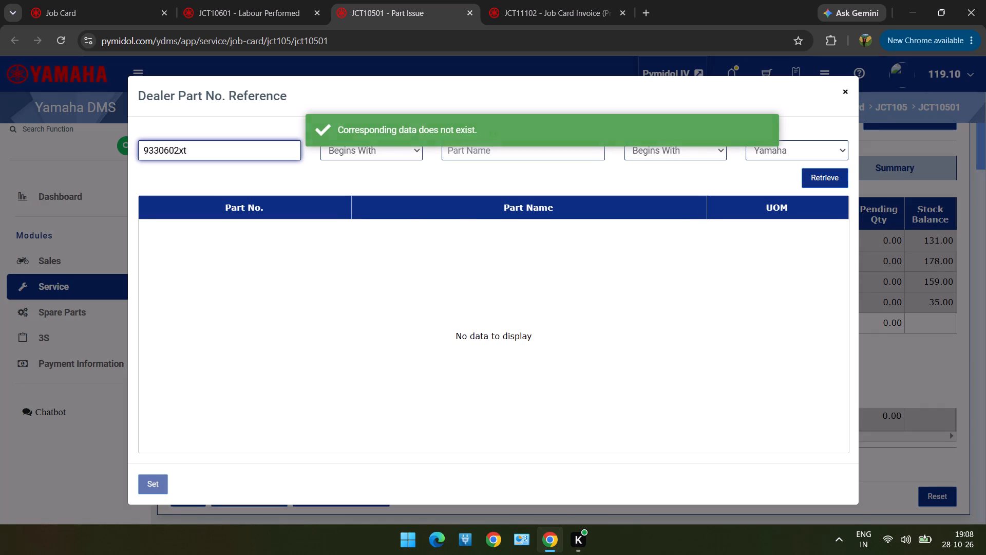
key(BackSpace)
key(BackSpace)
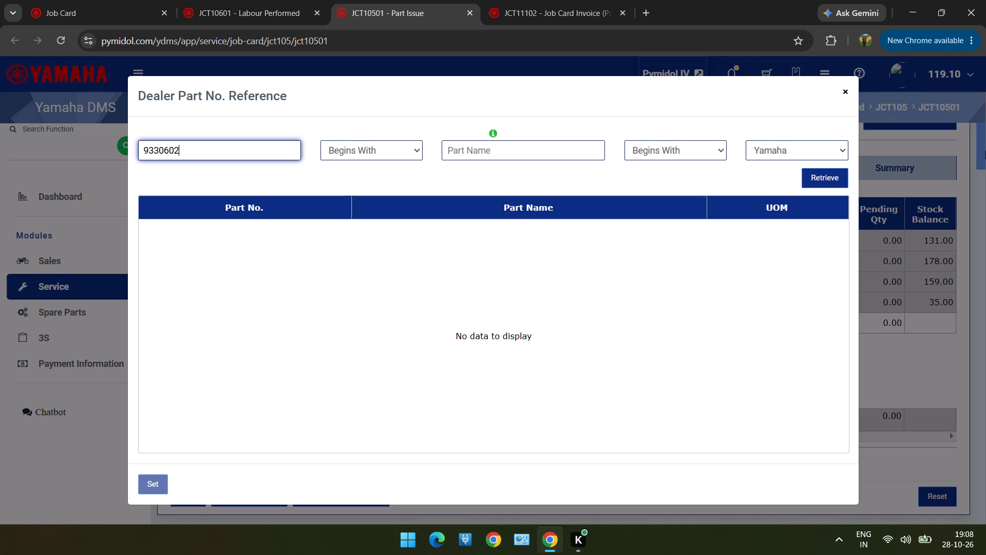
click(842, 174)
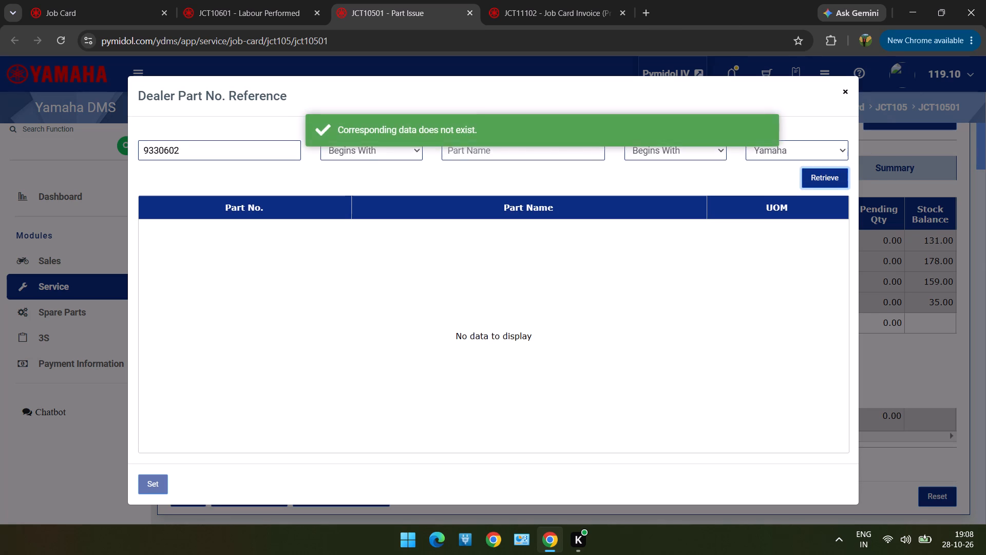
Correct the part number search to 93306202xt and choose the rear wheel BEARING, 93306202XT00, for the fifth item row.
click(281, 145)
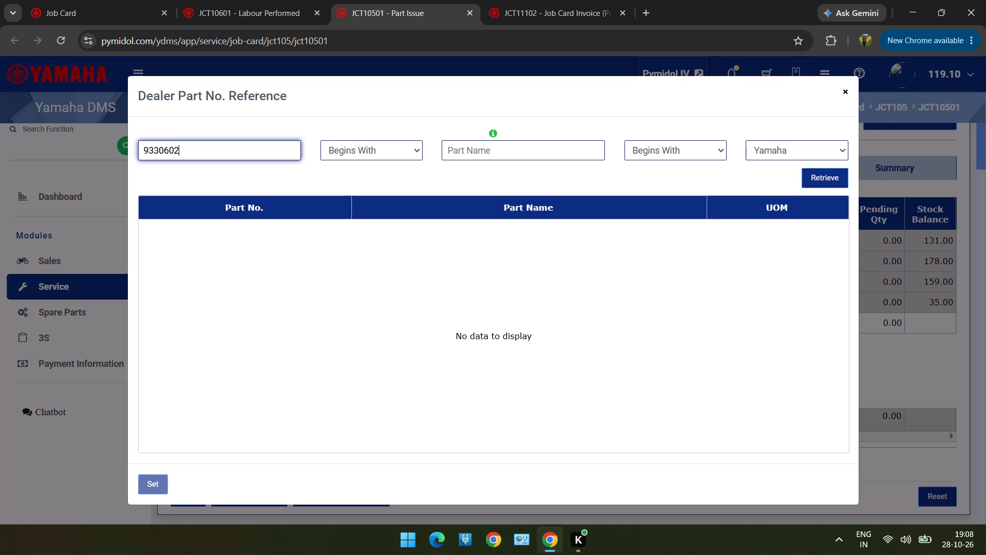
key(BackSpace)
key(BackSpace)
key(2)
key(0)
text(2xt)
click(826, 178)
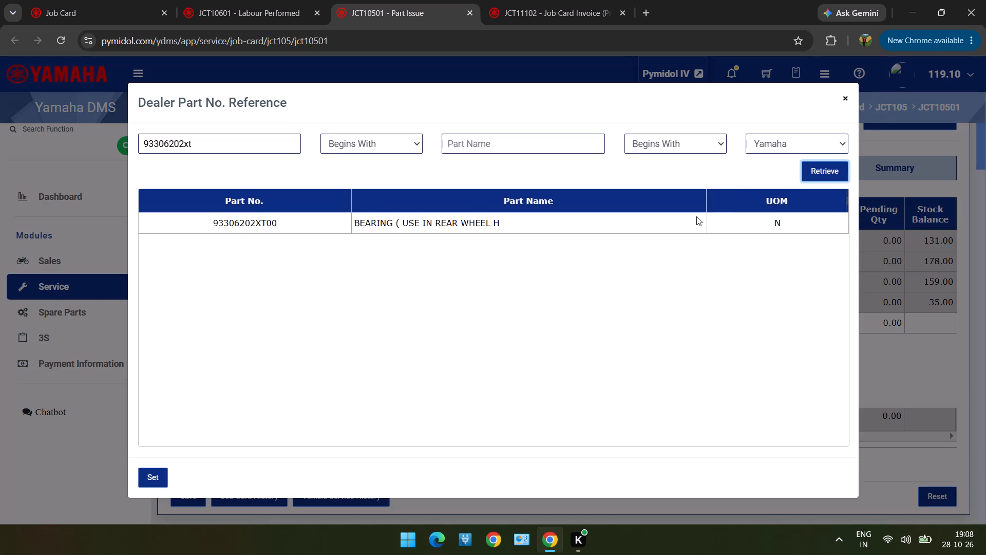
double_click(695, 219)
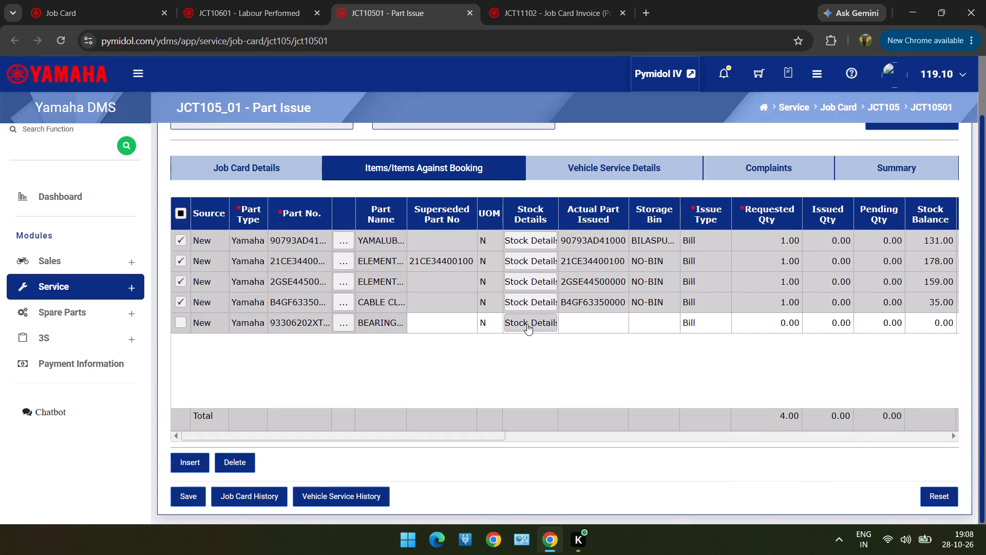
Assign the available stock of part 93306202XT00 to the bearing row from its stock details.
click(527, 324)
double_click(471, 246)
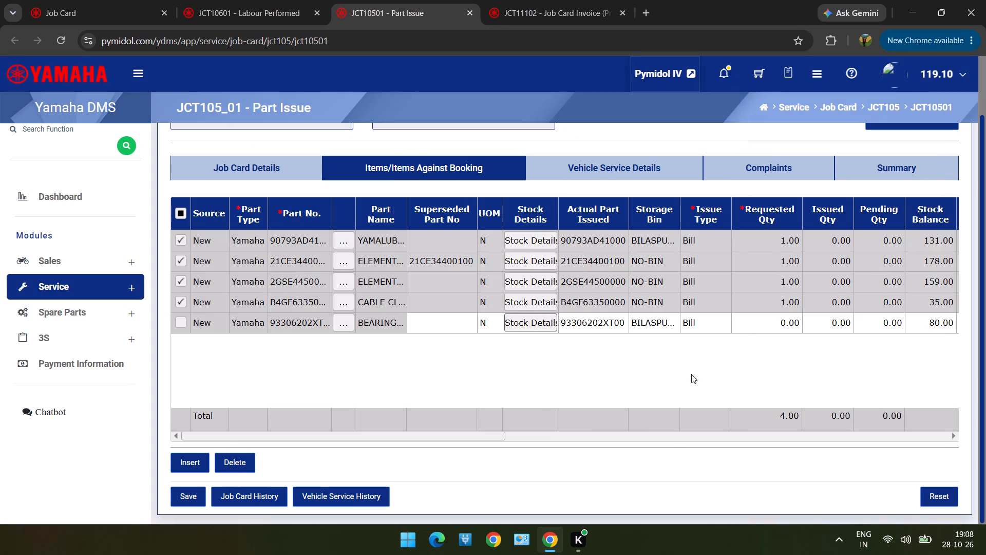
Set both the requested quantity and the issue quantity of the bearing to 1.
click(771, 326)
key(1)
key(Tab)
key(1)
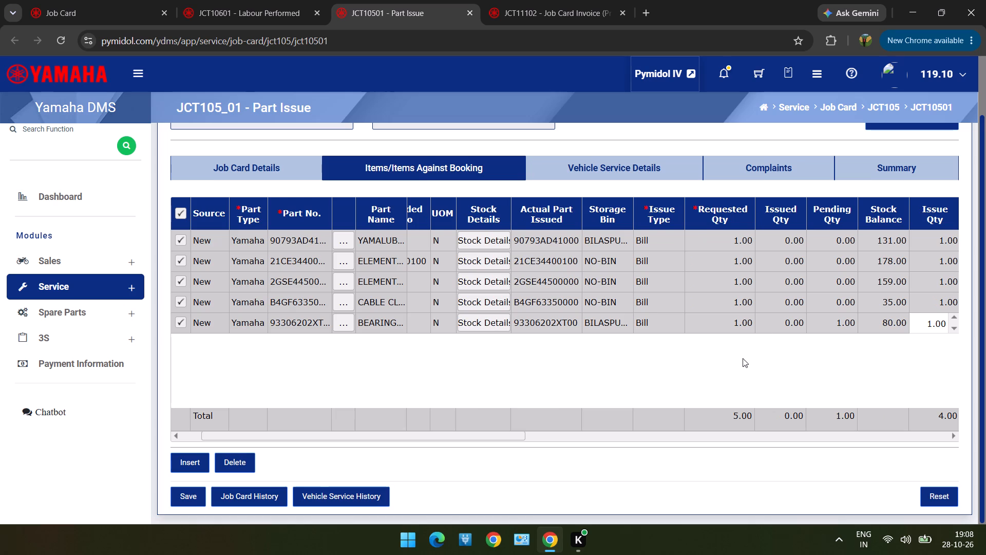
click(743, 358)
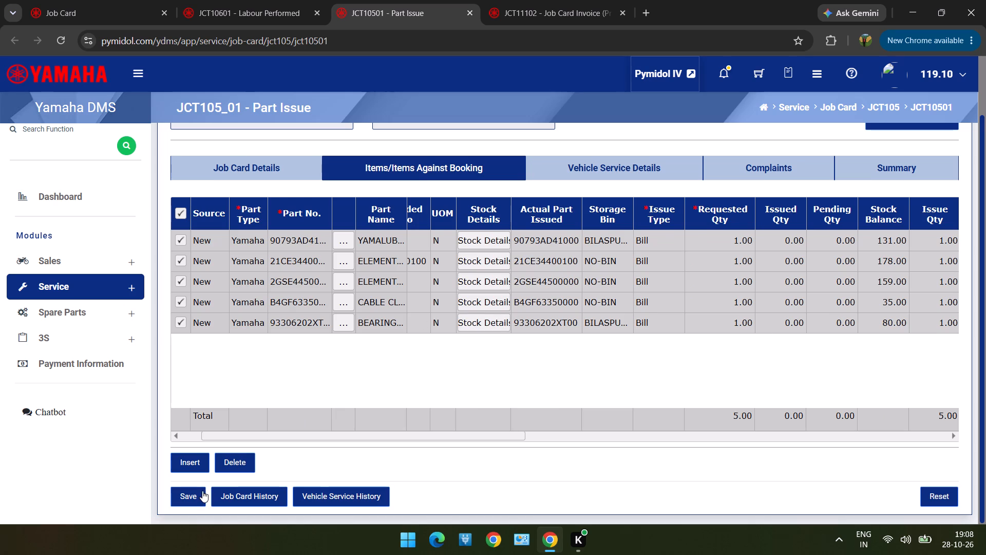
Save the part issue with its five item rows.
click(200, 492)
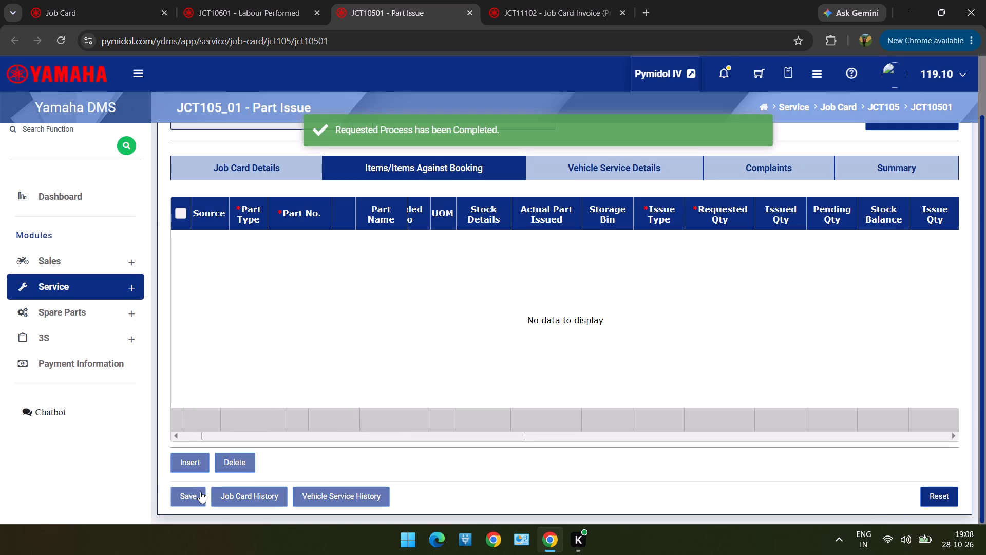
click(264, 6)
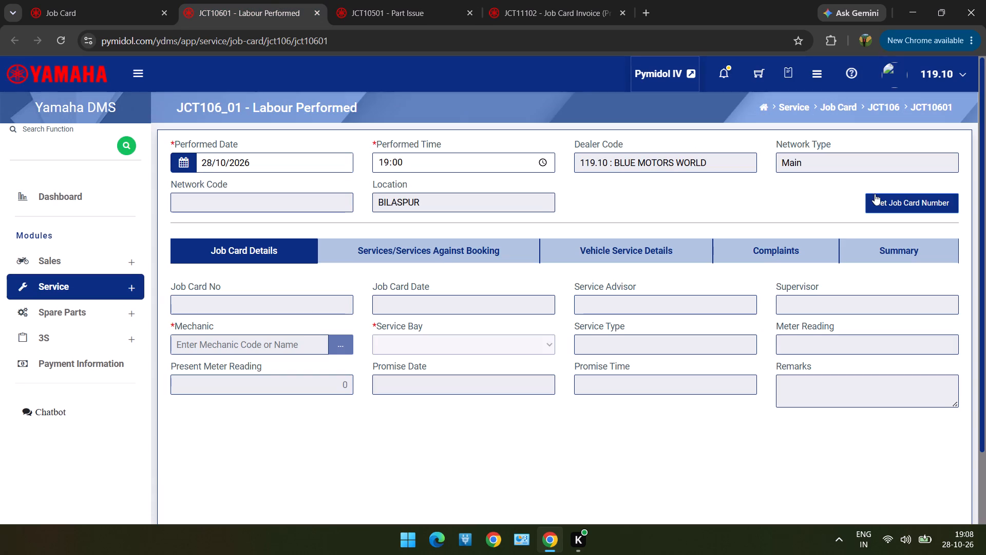
click(907, 203)
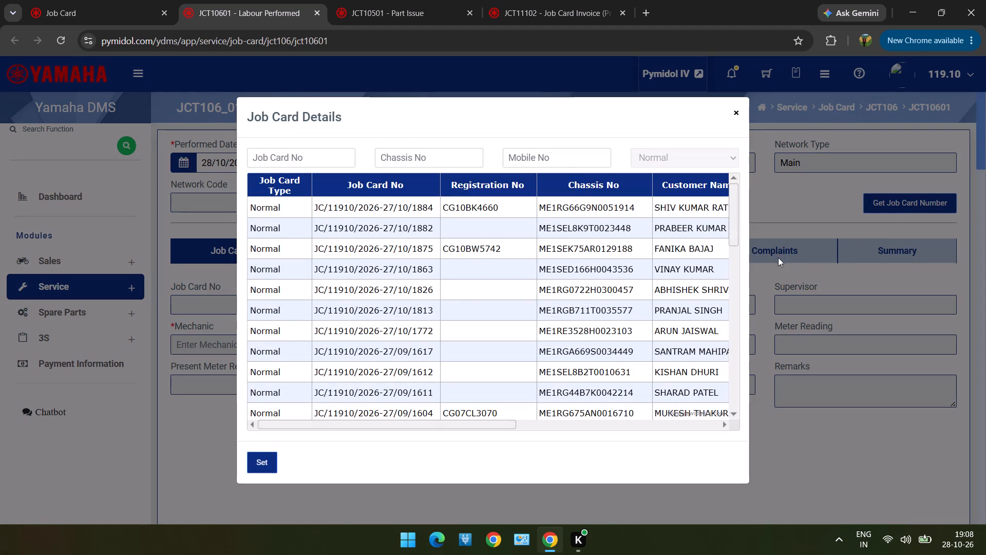
double_click(705, 210)
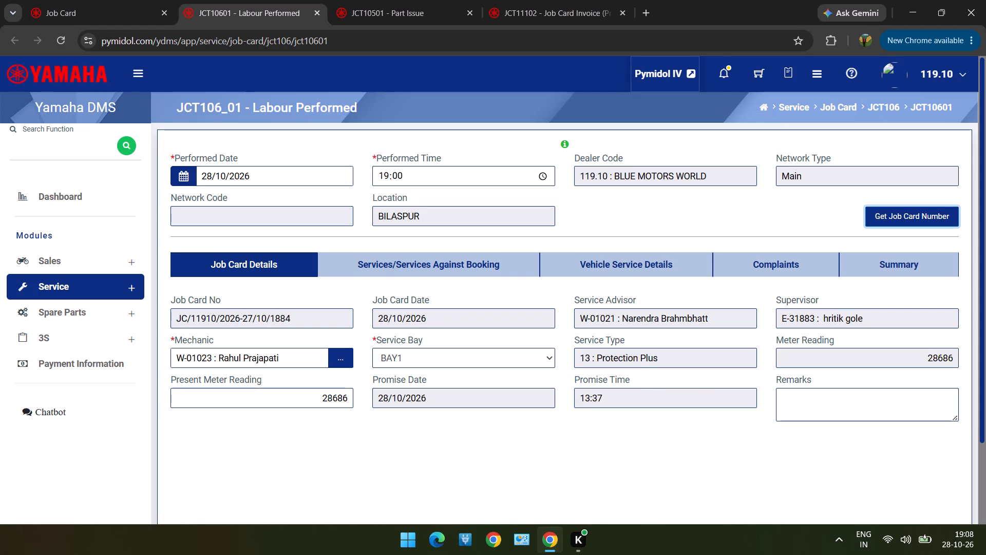
Insert a first service row in the labour entry and assign labour code 001, Paid Service Including Washing.
click(501, 257)
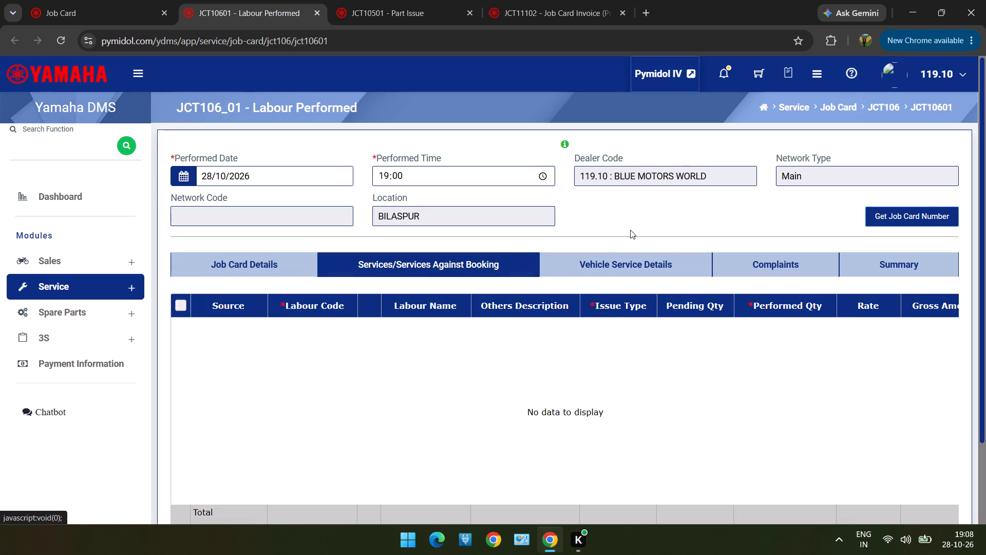
scroll(630, 230, down, 1)
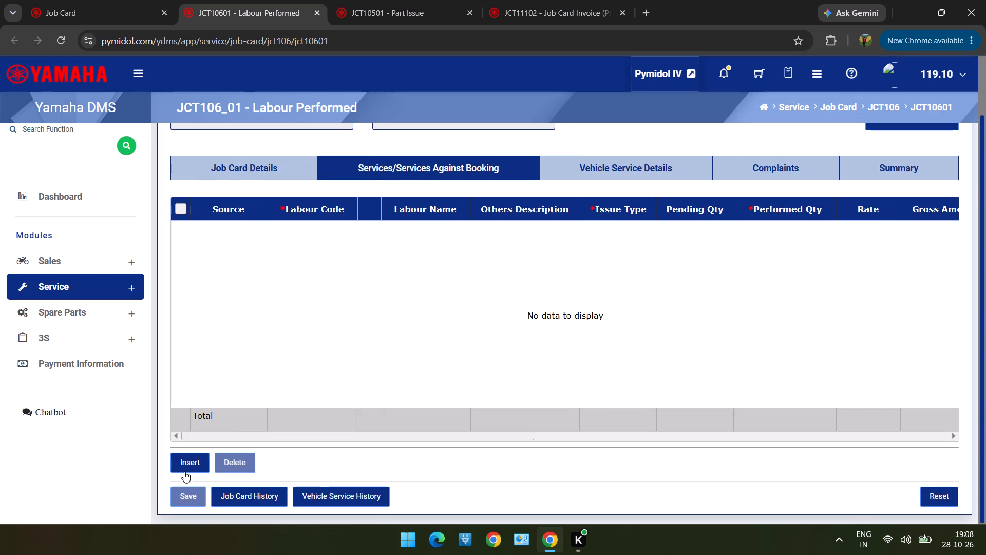
click(190, 470)
click(370, 230)
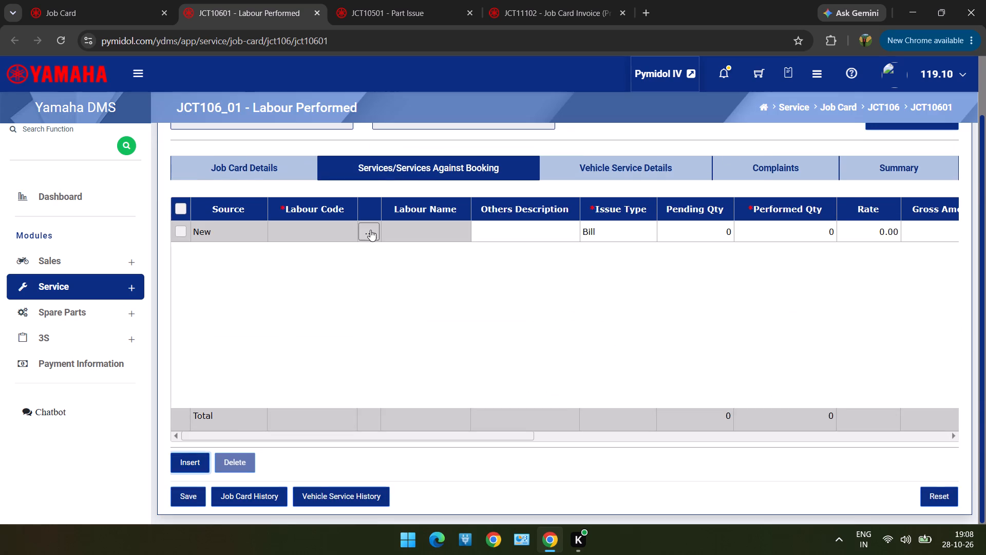
double_click(441, 205)
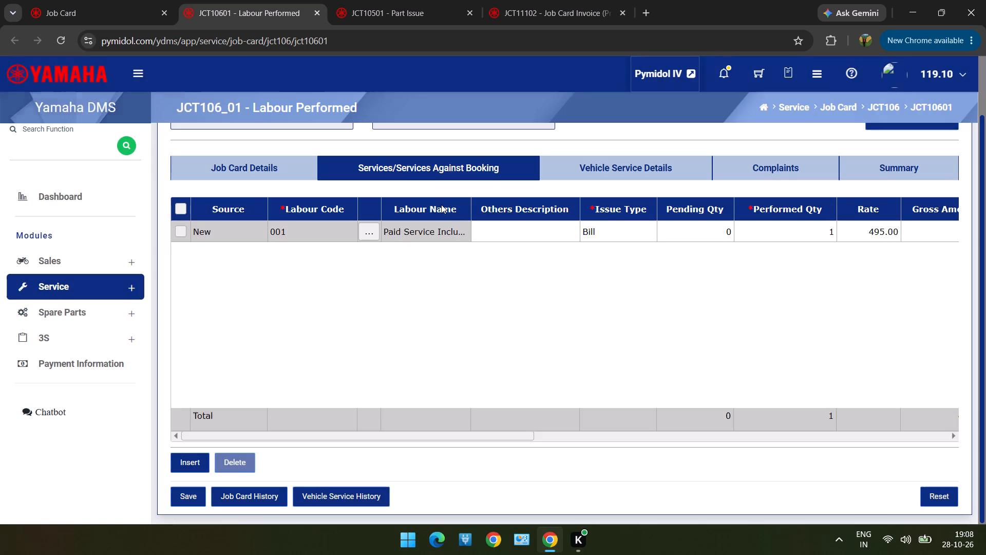
Insert a second service row and assign labour code 012, Drivechain cleaning & lubrication with Yamalube.
click(190, 454)
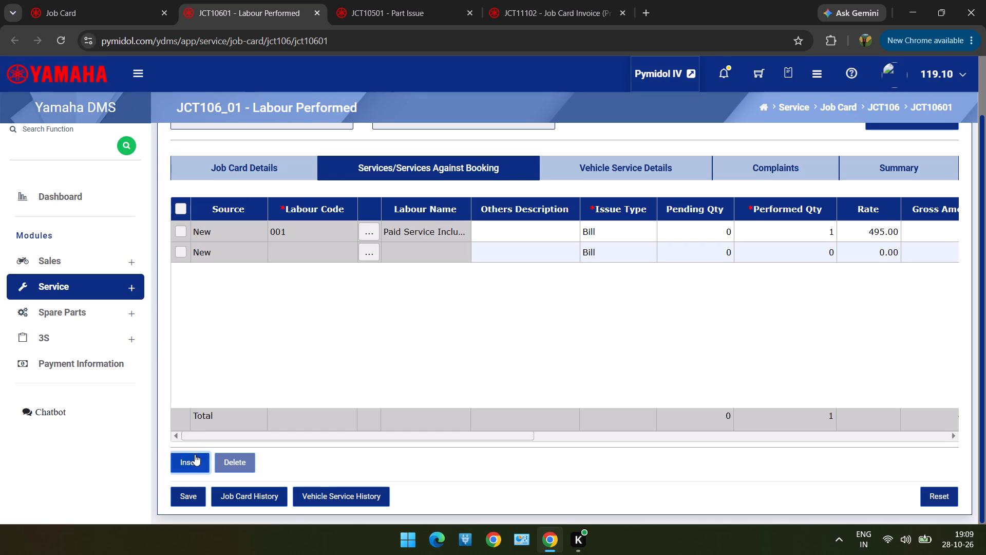
click(367, 251)
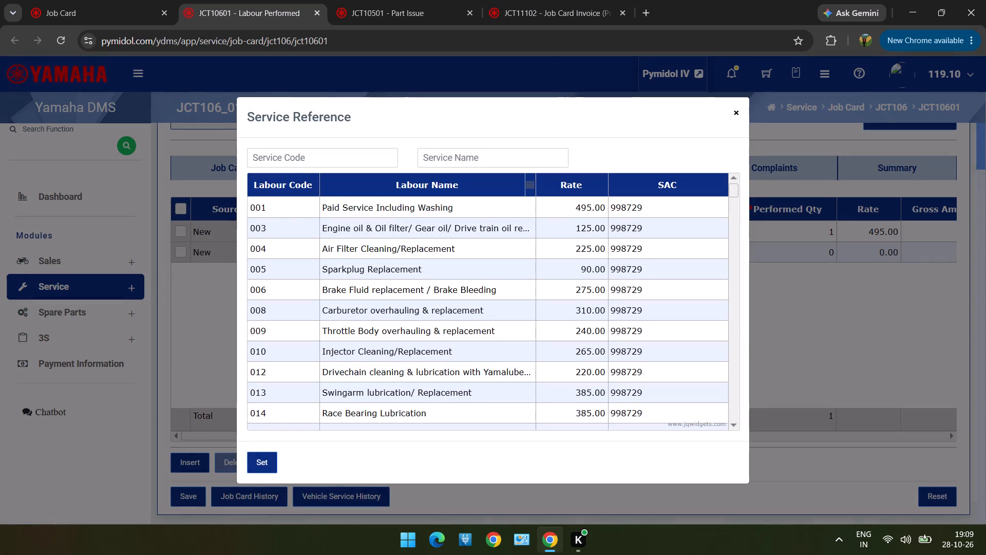
click(447, 158)
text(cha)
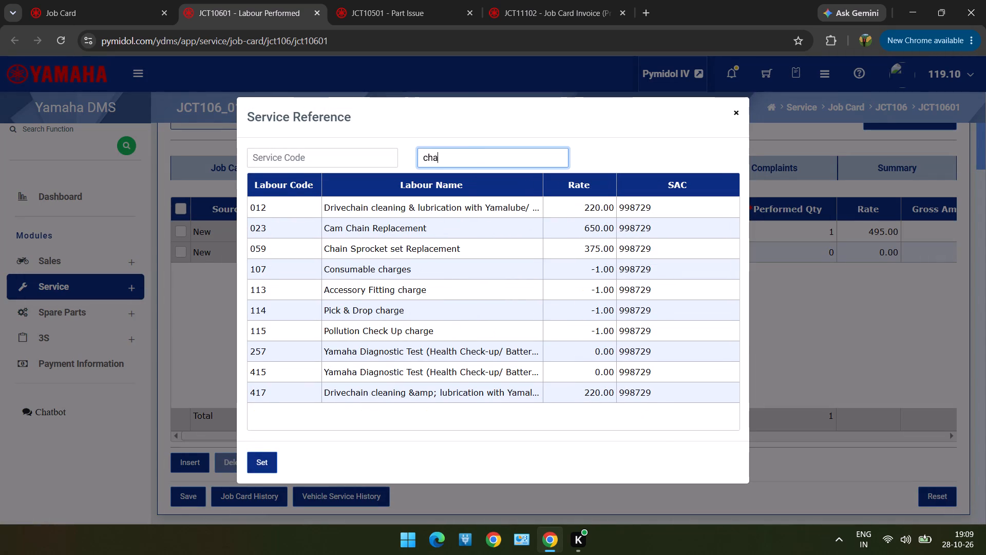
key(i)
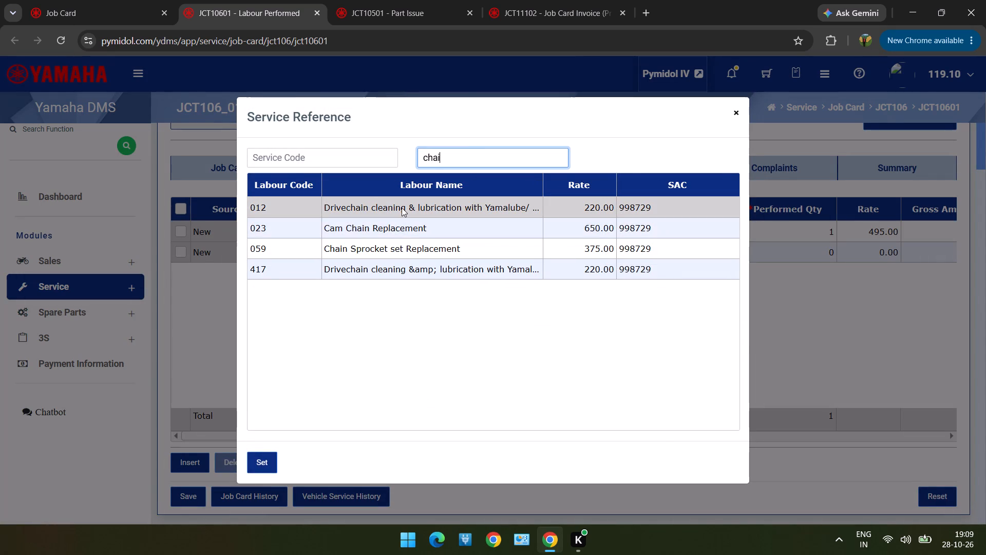
double_click(402, 208)
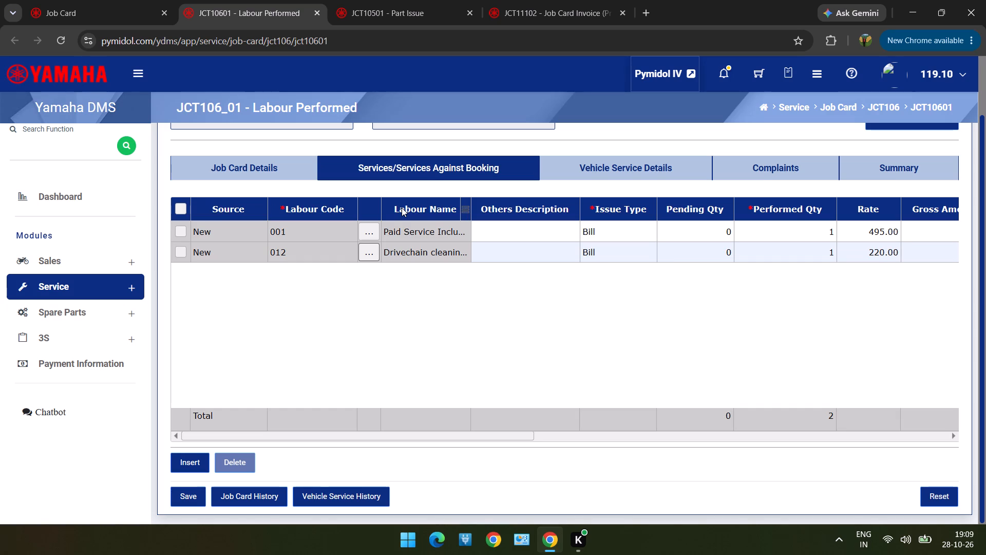
Insert a third service row and assign labour code 123, Others.
click(183, 456)
click(371, 268)
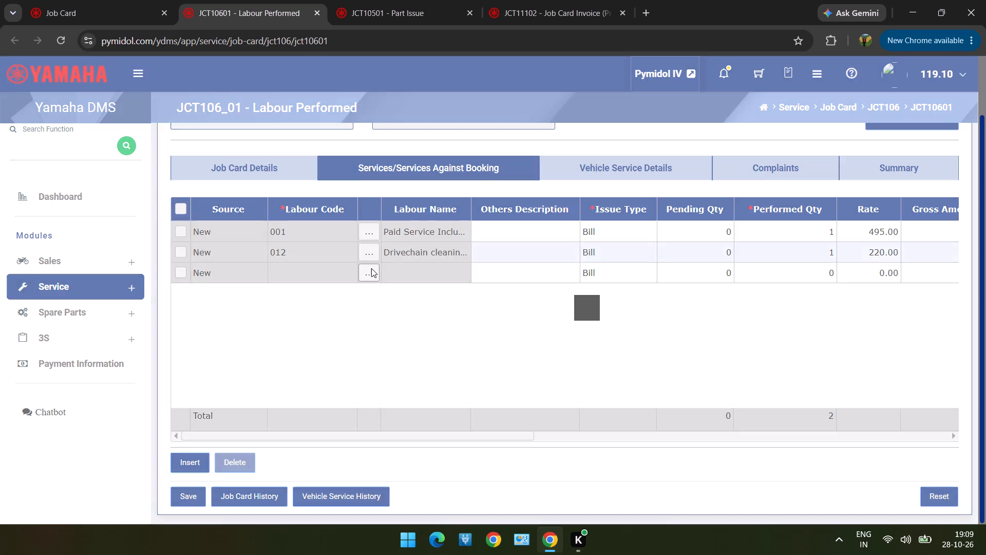
click(444, 162)
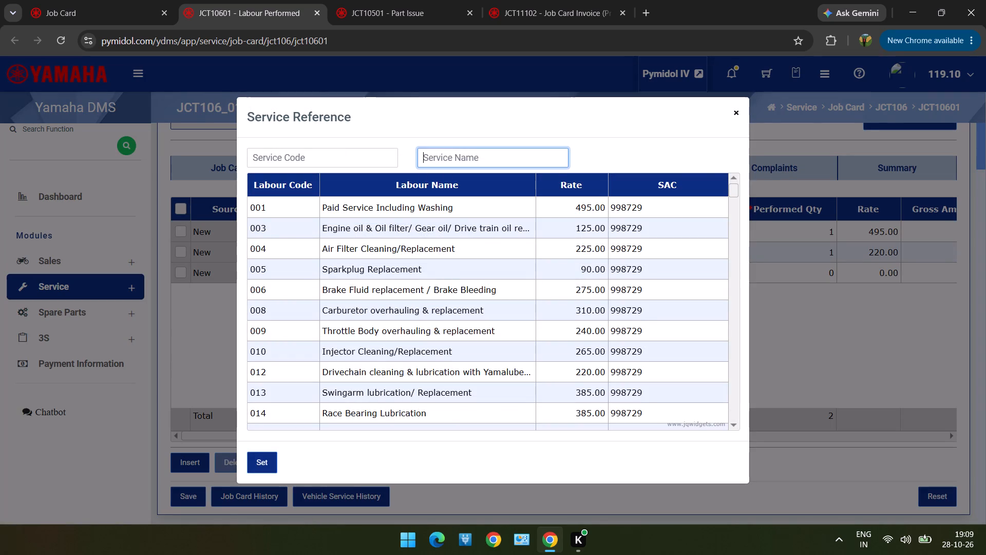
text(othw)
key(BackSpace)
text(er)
double_click(391, 206)
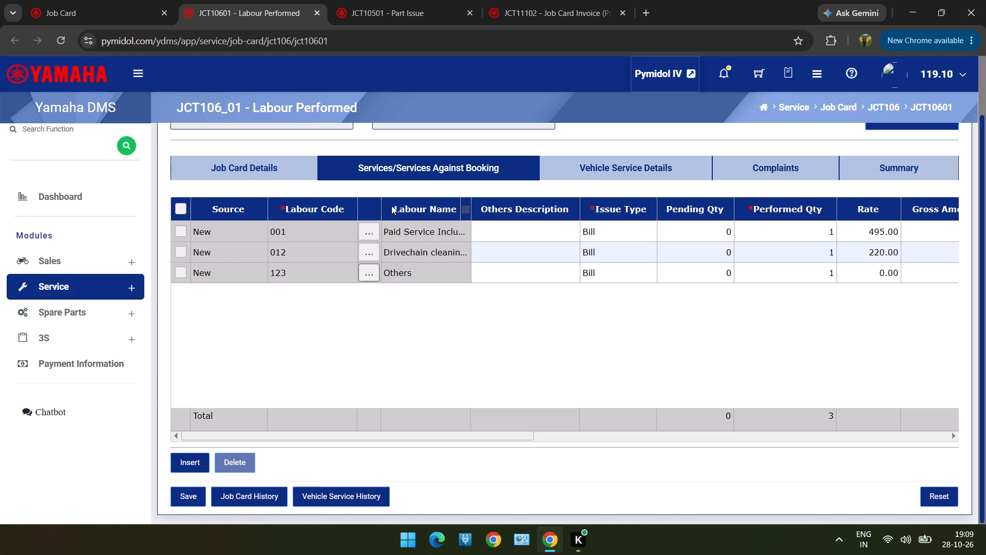
Describe the Others service row as "clutch cable and wheel bearing change" and set its rate to 250.
click(498, 271)
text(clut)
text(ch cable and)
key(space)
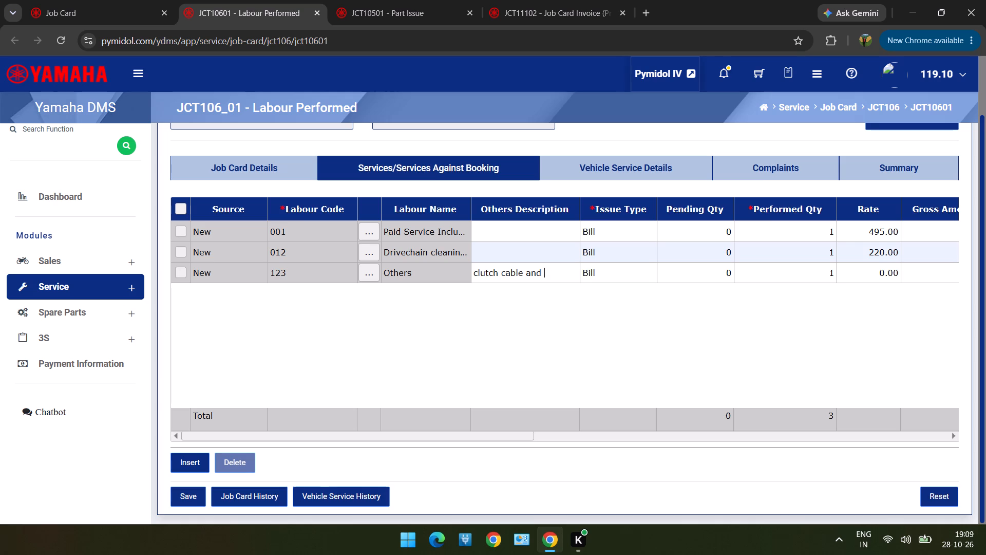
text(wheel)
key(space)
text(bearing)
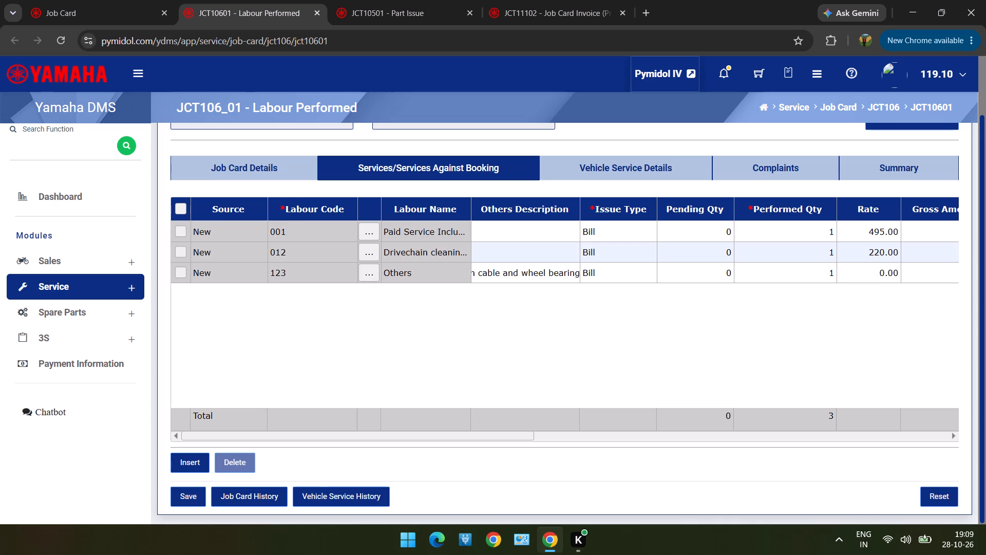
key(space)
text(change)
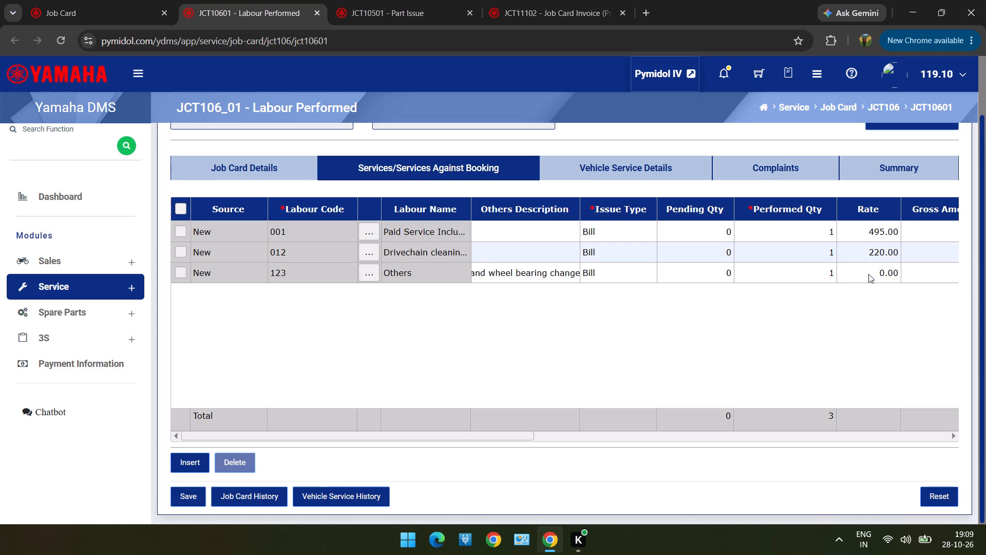
click(868, 274)
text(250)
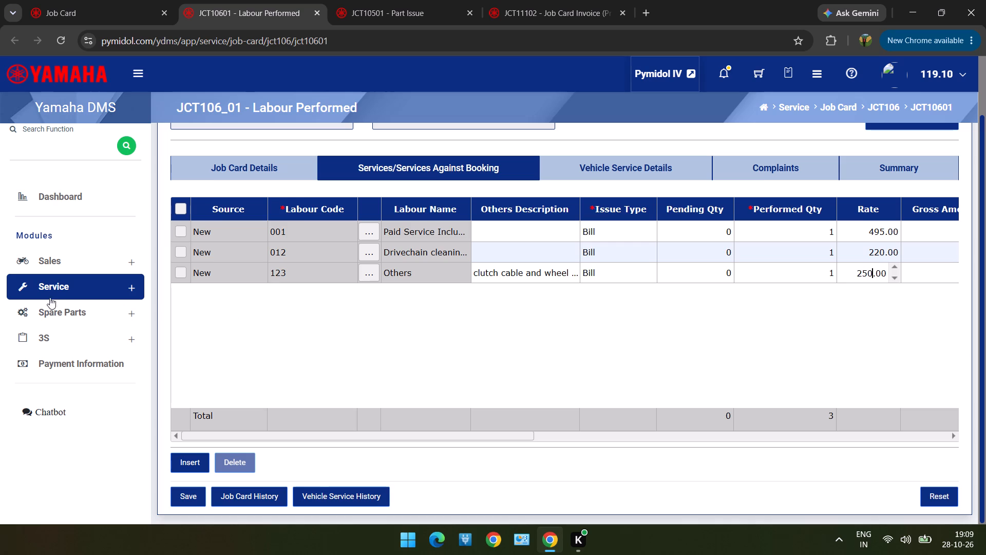
Select all three service rows and save the labour performed entry.
click(179, 214)
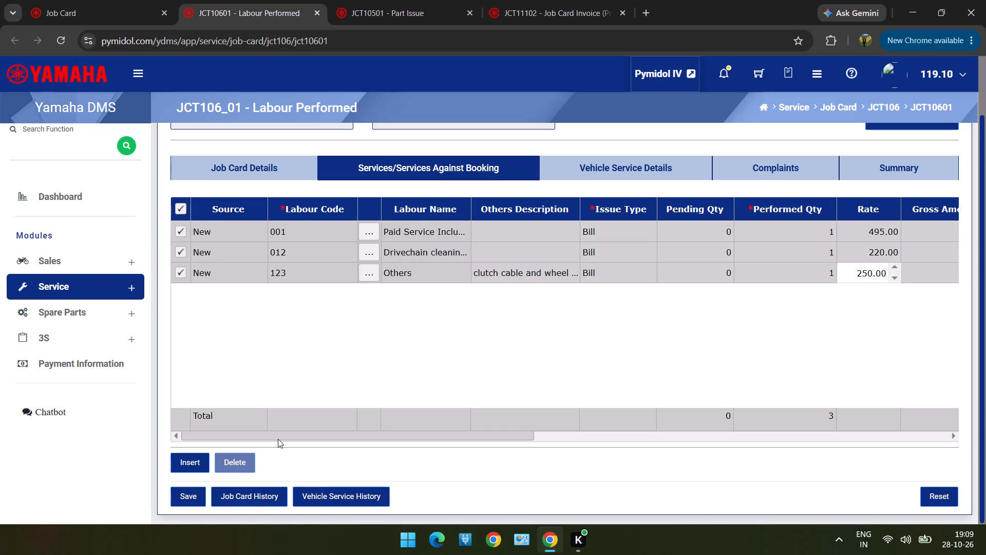
click(278, 439)
click(298, 461)
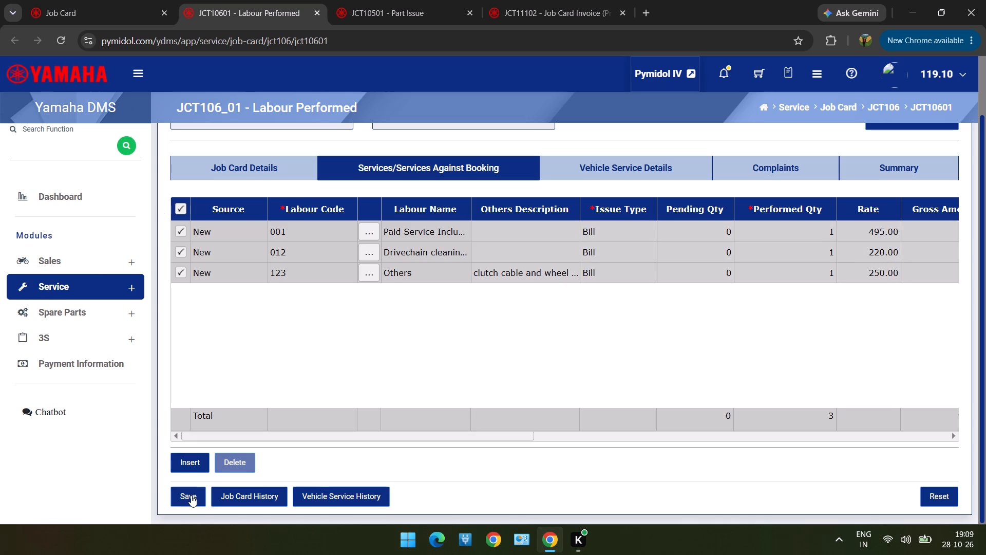
click(191, 495)
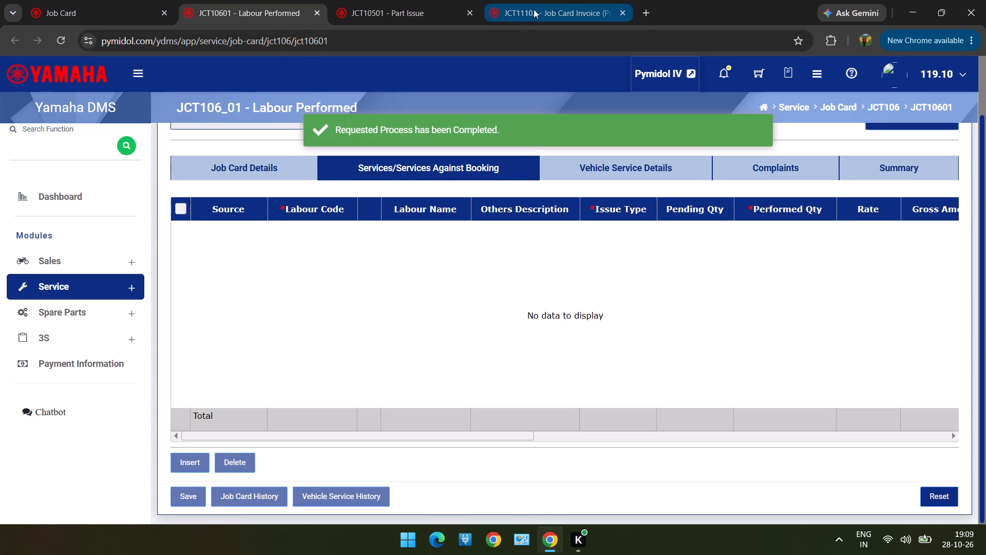
Switch to the Job Card Invoice page, leave the previous invoice's print view and load job card 1884.
click(534, 8)
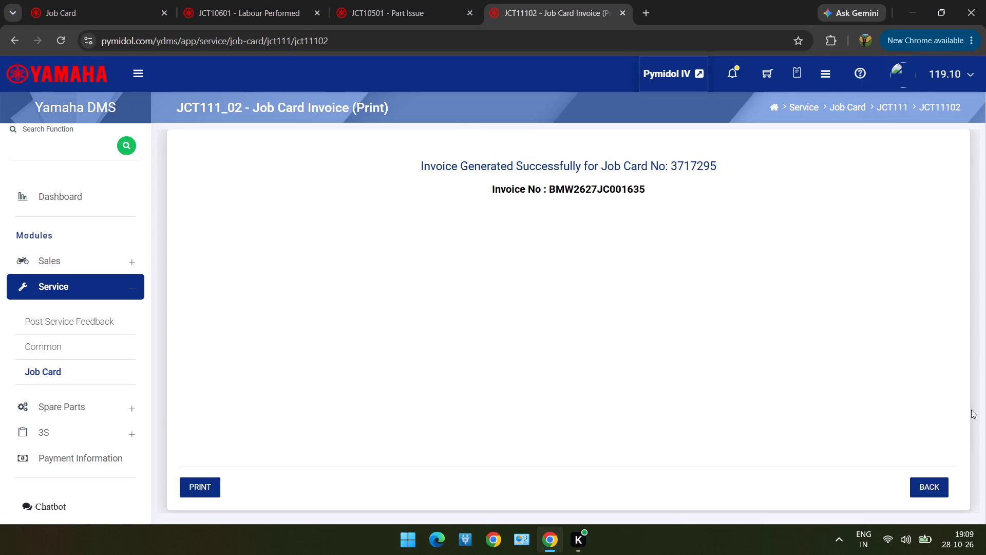
click(921, 483)
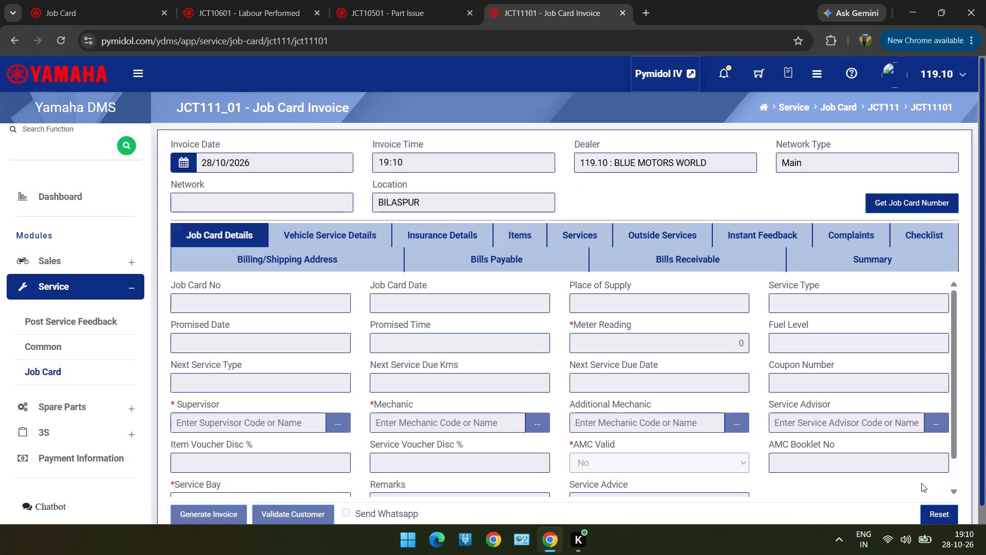
click(922, 195)
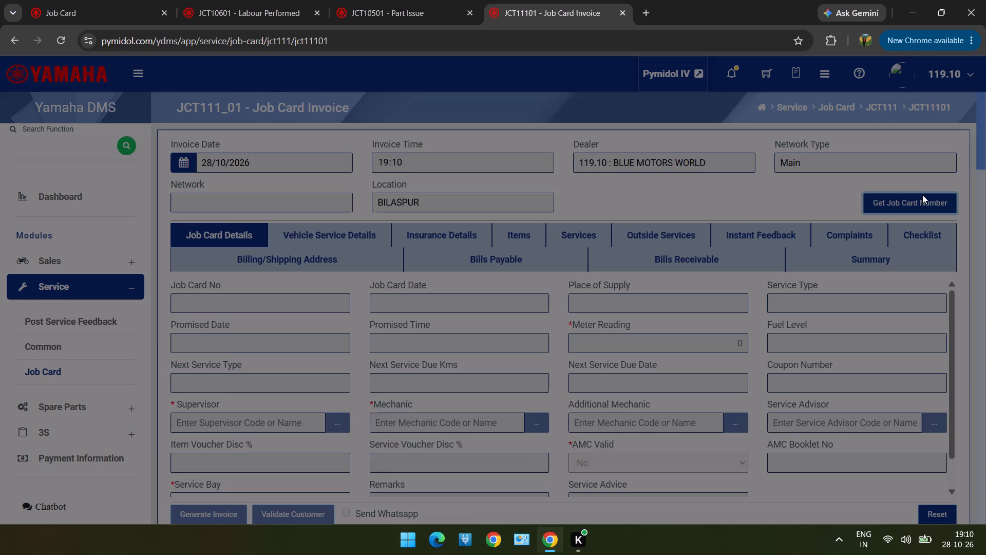
double_click(706, 211)
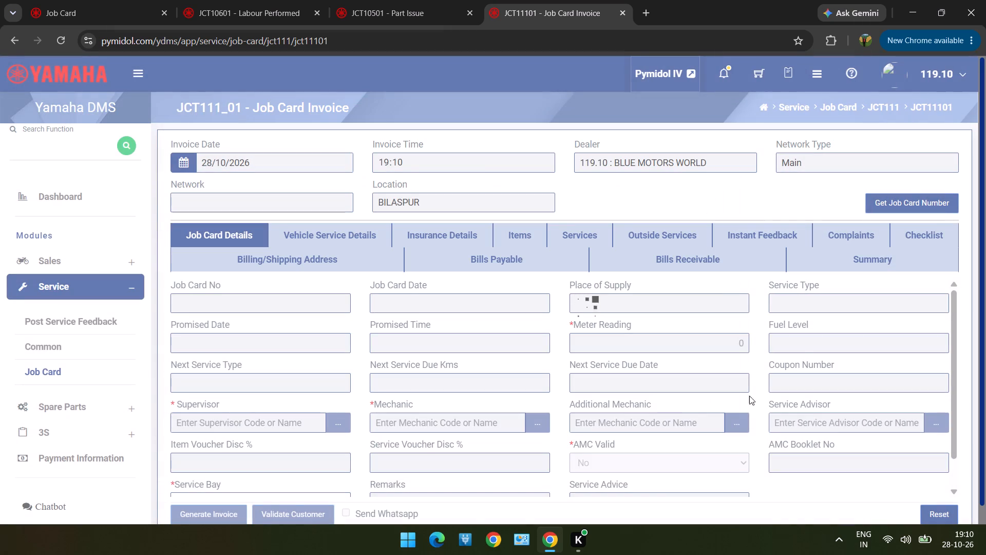
Examine the invoice summary's item, service and net amounts, then check the list of billed items.
click(825, 263)
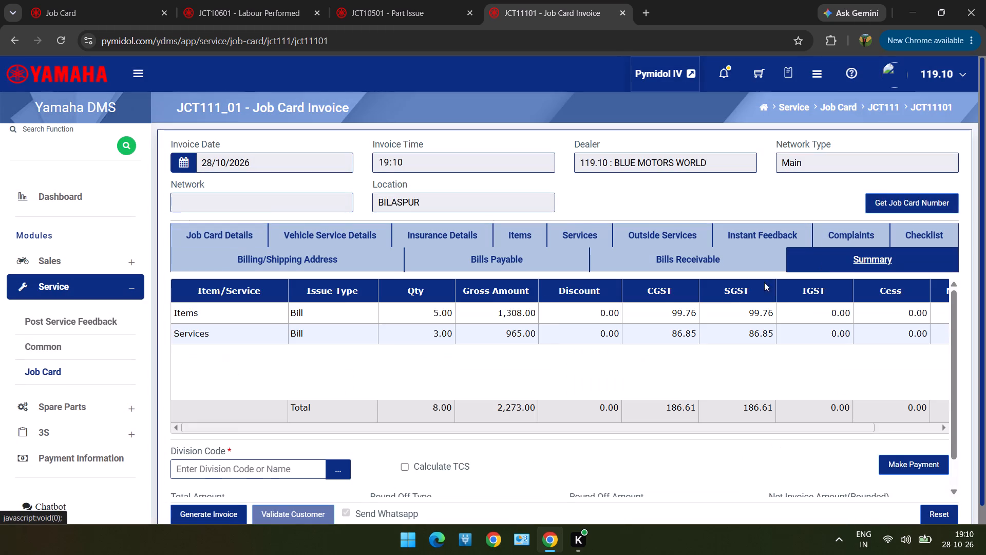
scroll(730, 300, down, 3)
scroll(726, 423, down, 2)
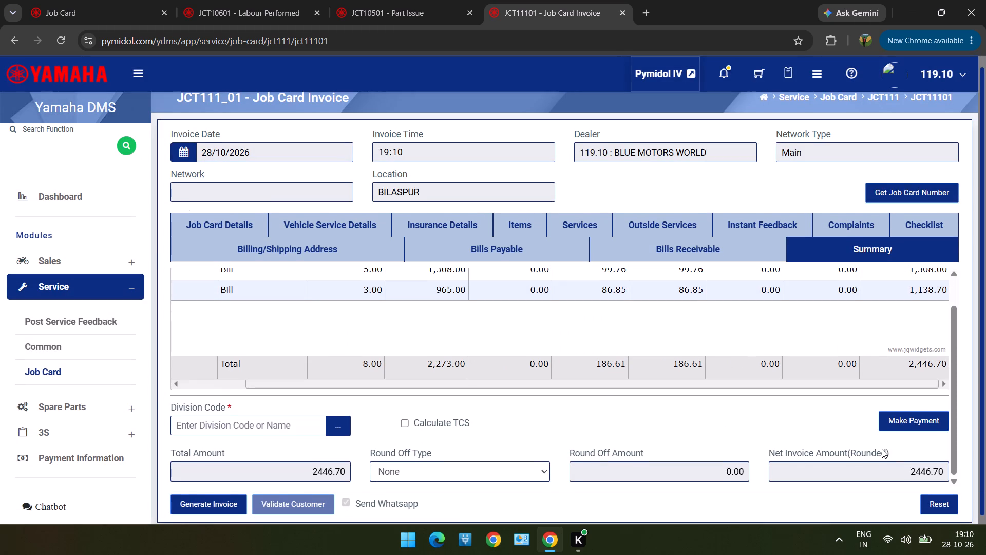
scroll(785, 417, down, 1)
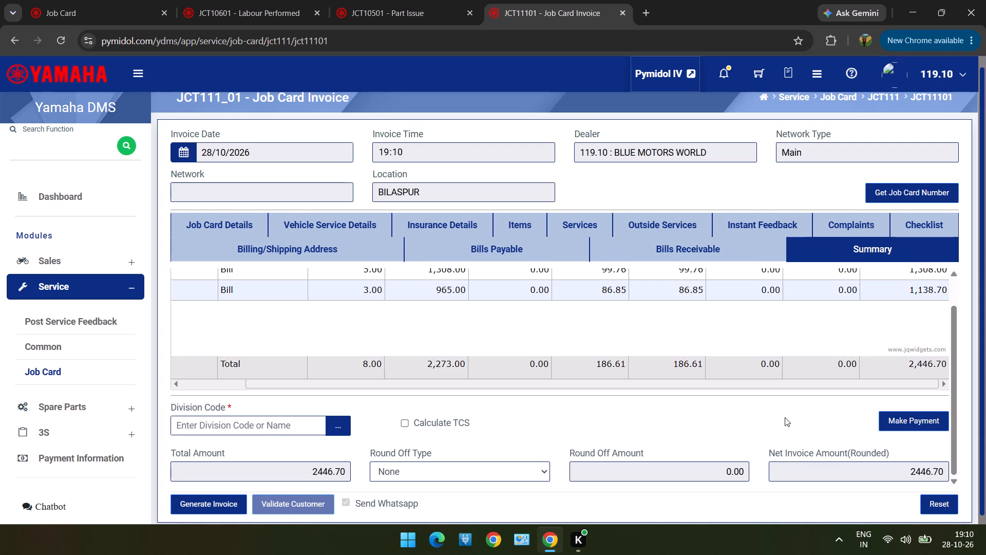
scroll(785, 417, up, 1)
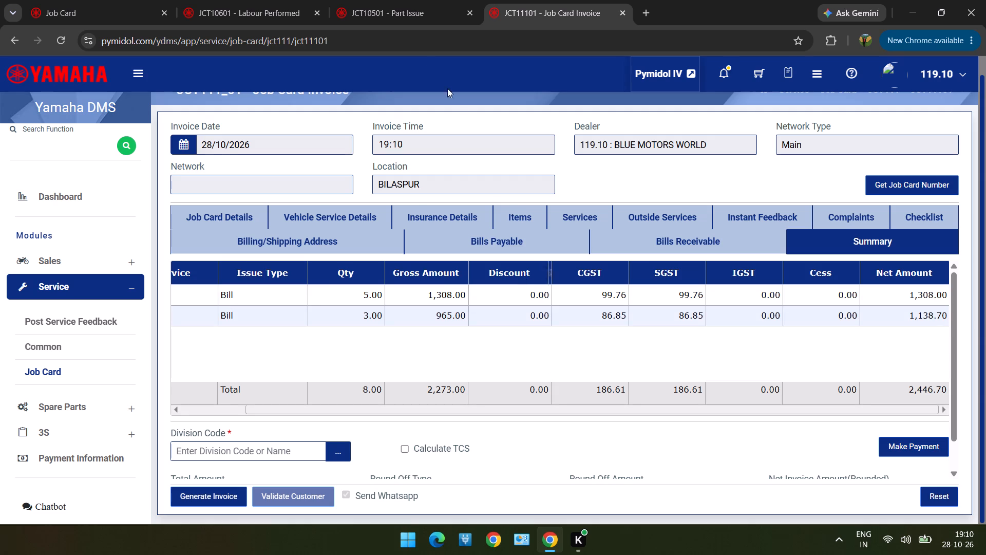
click(381, 17)
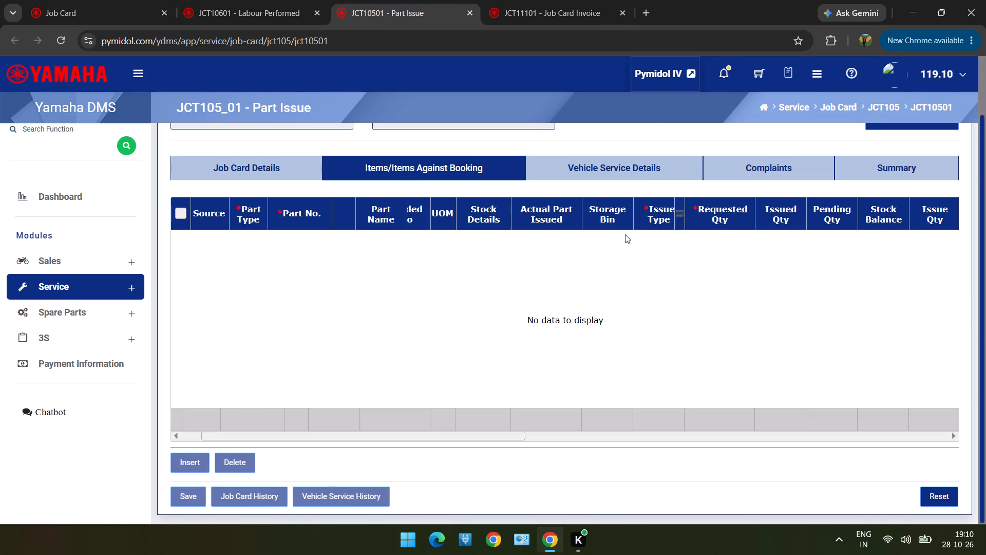
click(288, 12)
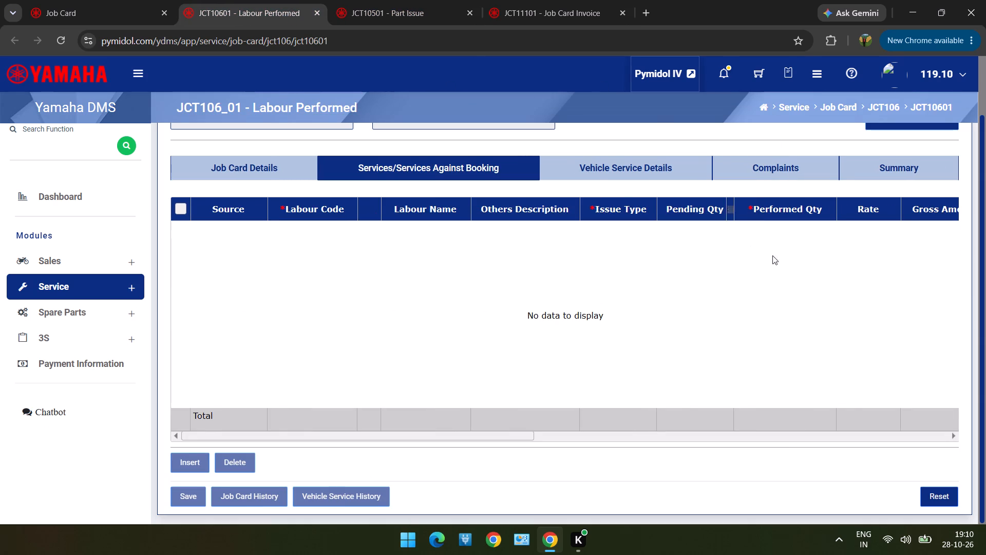
click(587, 18)
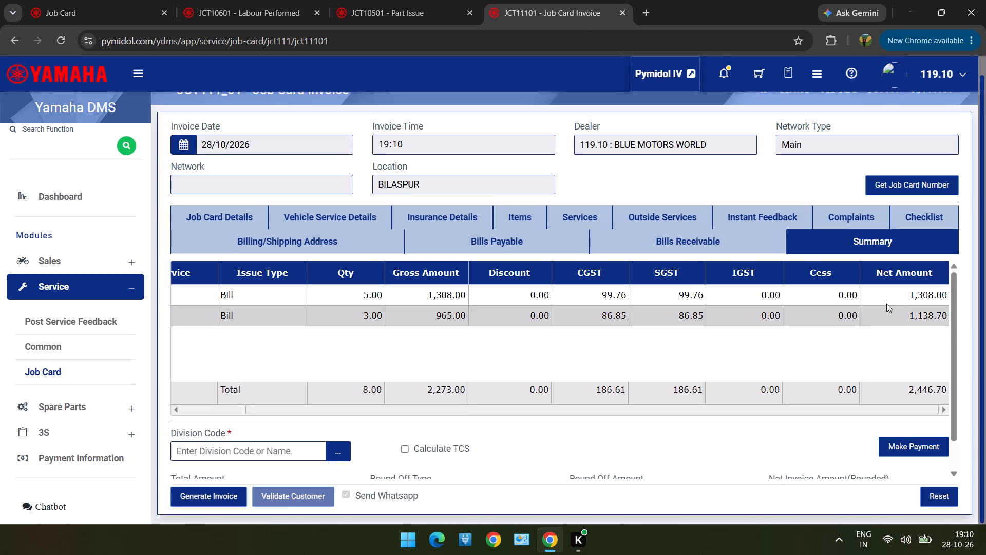
scroll(820, 384, left, 1)
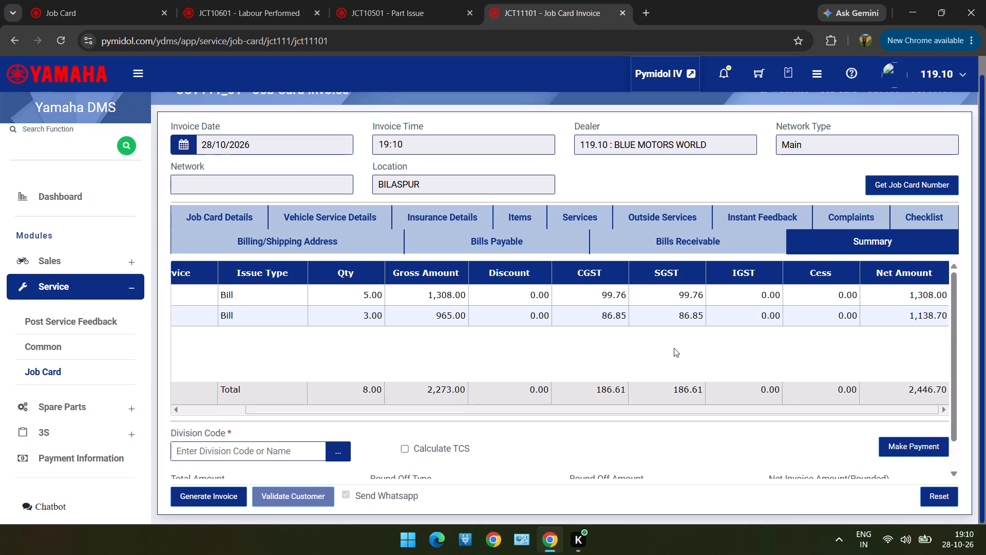
click(525, 207)
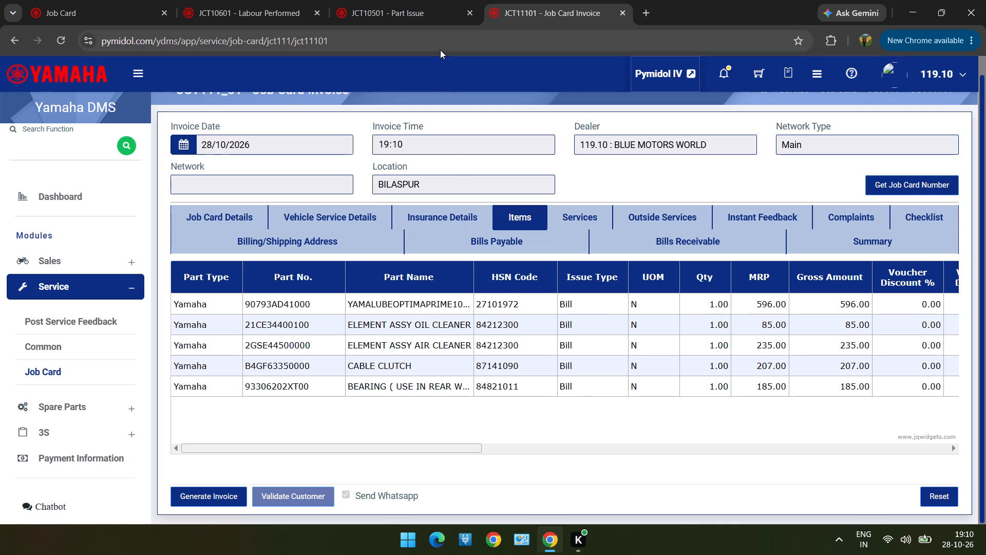
Return to the Part Issue page and load job card JC/11910/2026-27/10/1884 again.
click(437, 12)
scroll(860, 229, up, 2)
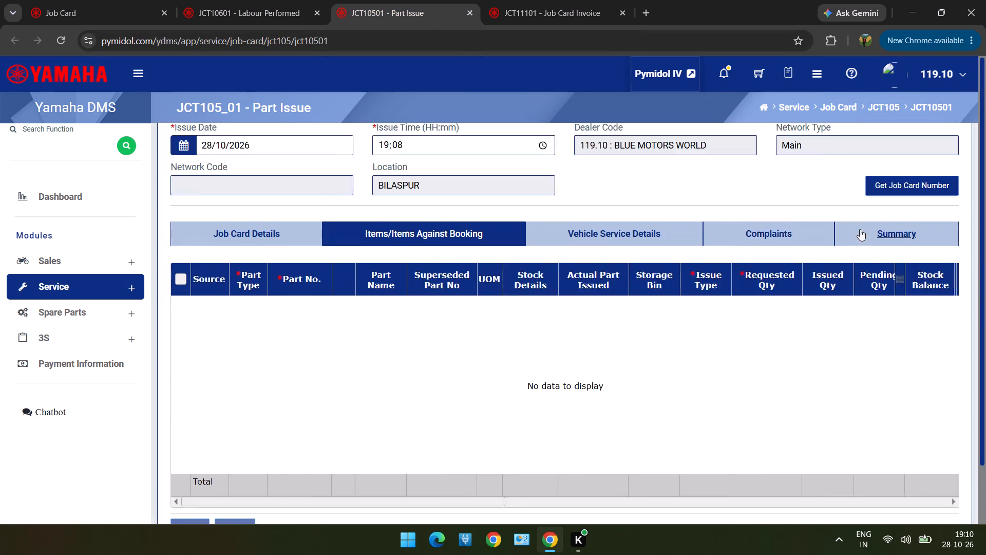
click(914, 212)
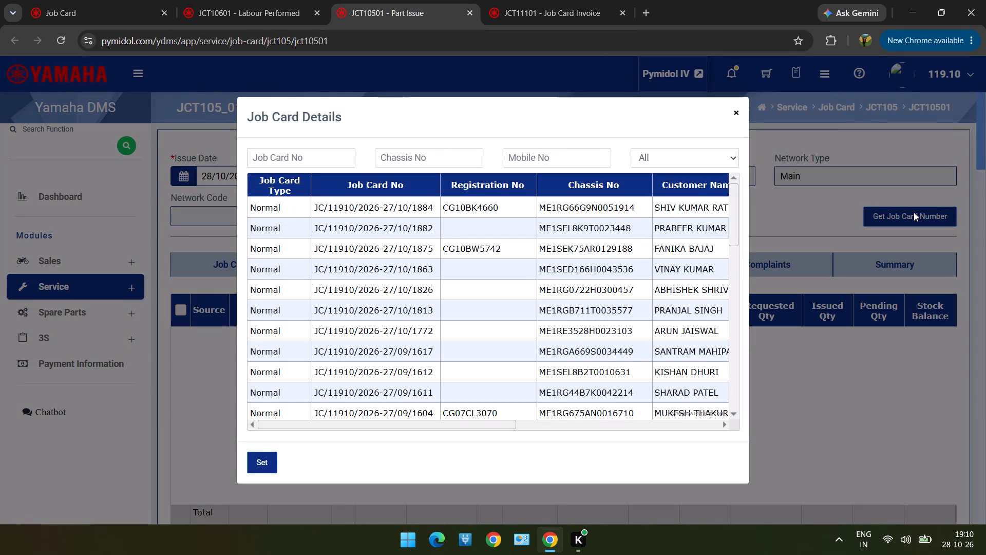
double_click(698, 216)
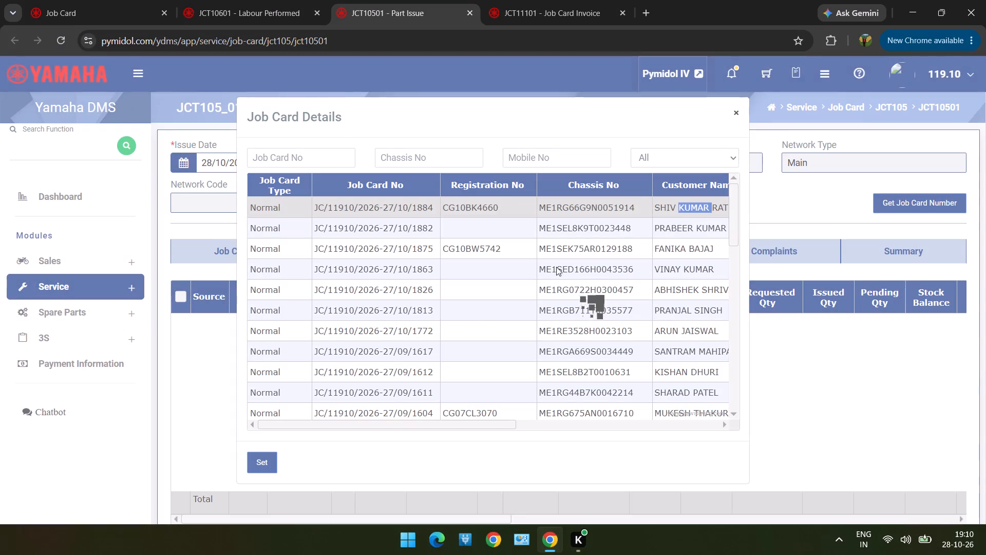
Add a new Yamaha part row for bearing 93306202XT00, found by searching 93306202xt, and assign its Bilaspur default stock.
scroll(565, 216, down, 2)
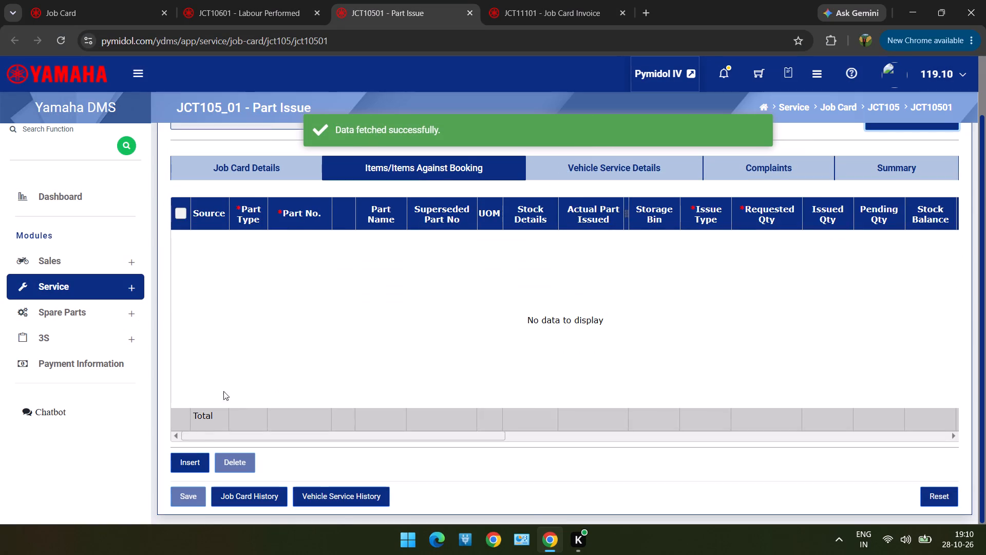
click(193, 465)
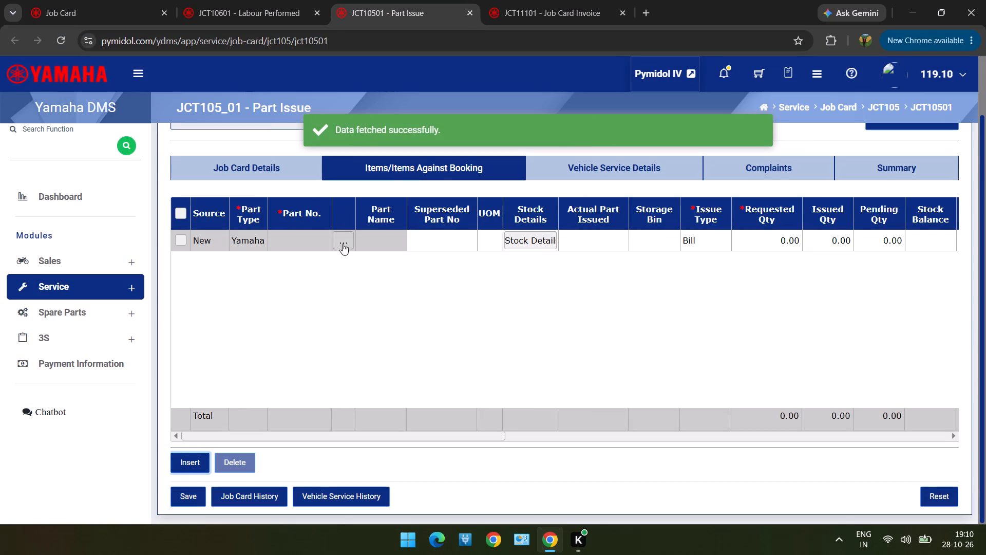
click(343, 242)
click(238, 144)
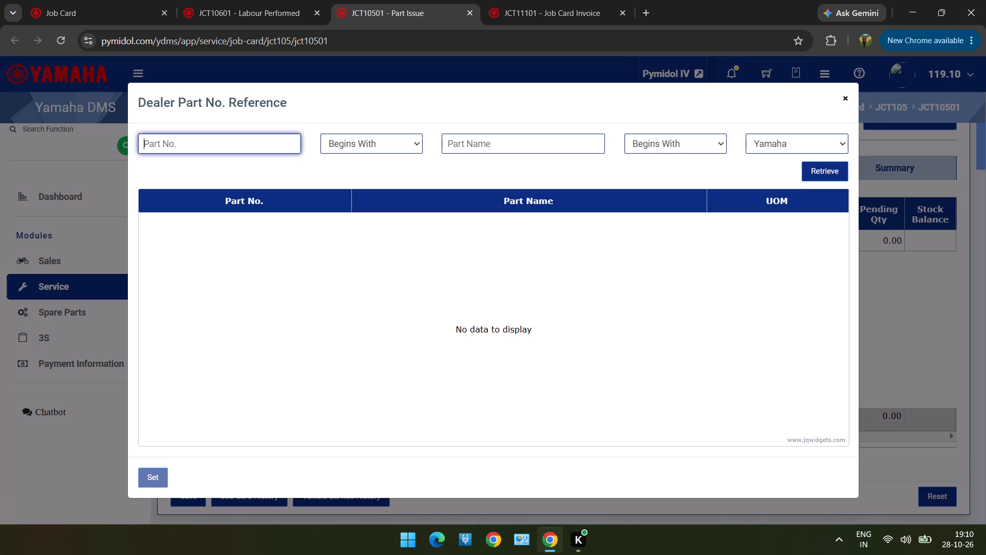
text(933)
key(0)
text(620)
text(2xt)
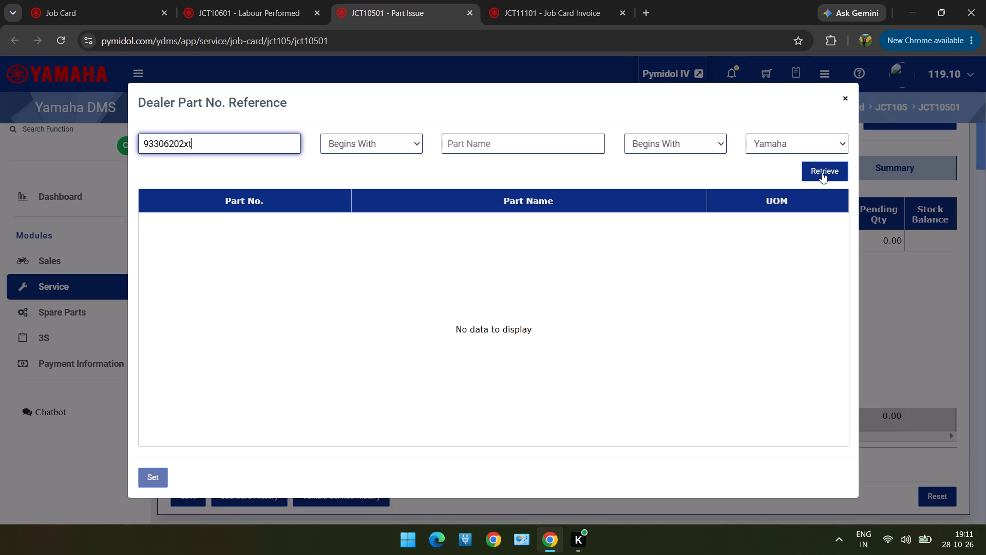
double_click(822, 172)
double_click(590, 231)
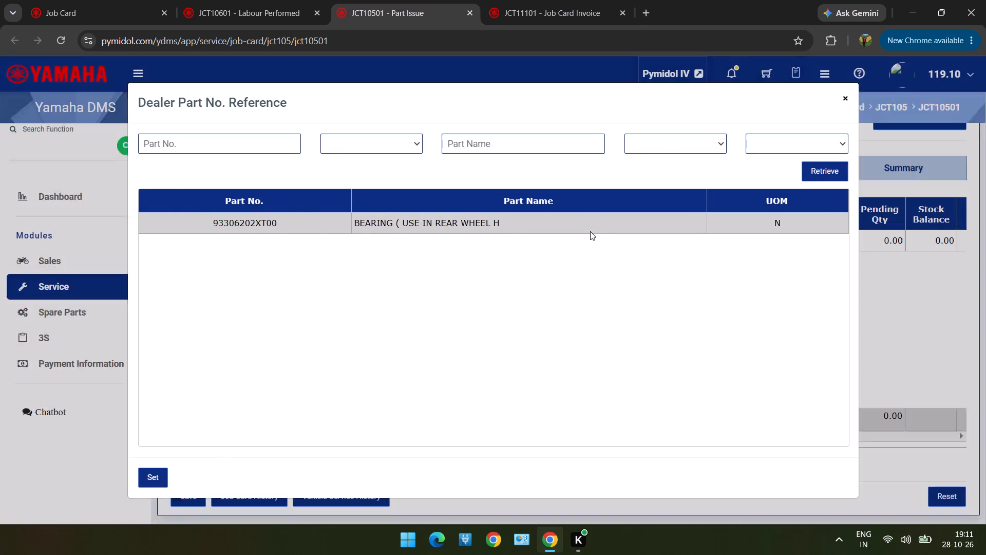
click(527, 243)
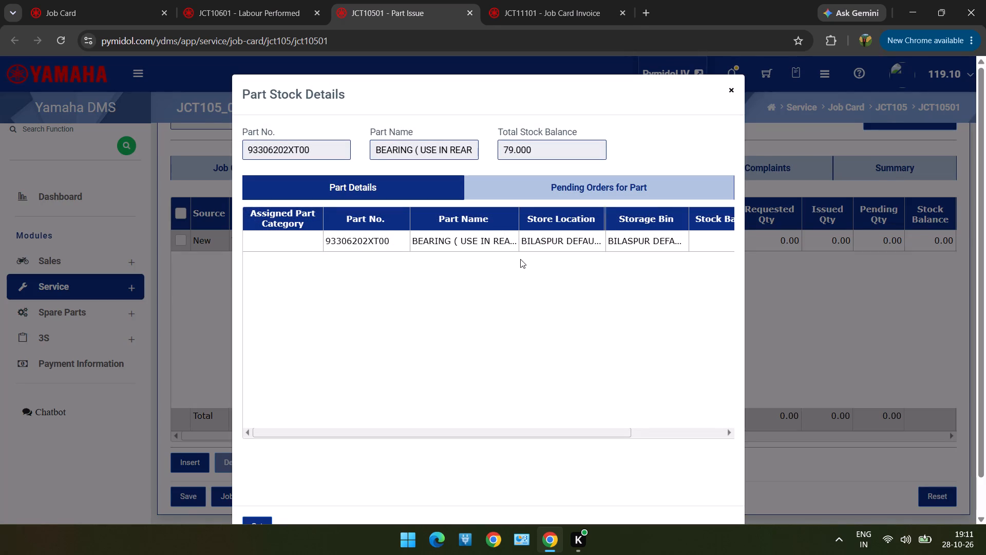
double_click(511, 238)
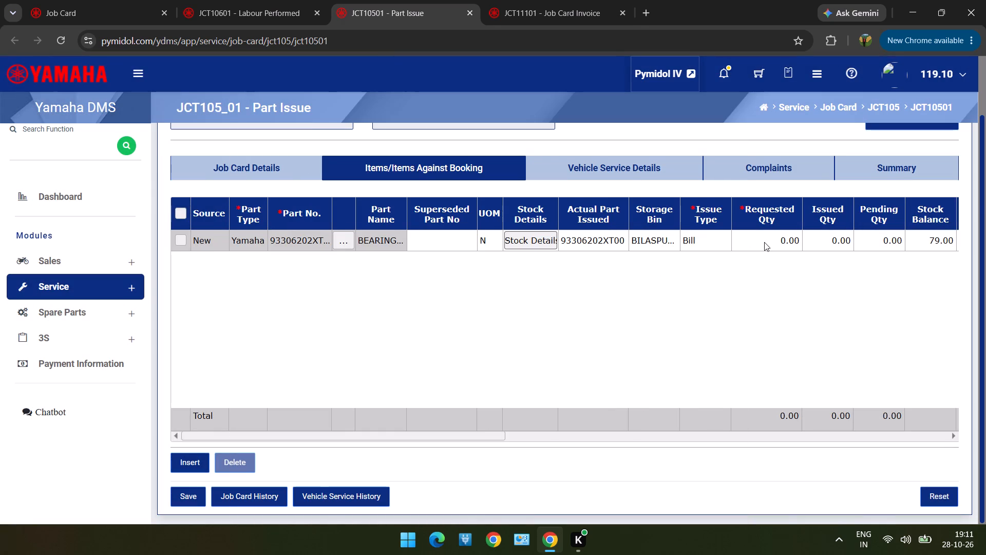
Set the bearing's requested quantity and issue quantity to 1 each and save the part issue.
click(764, 242)
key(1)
key(Tab)
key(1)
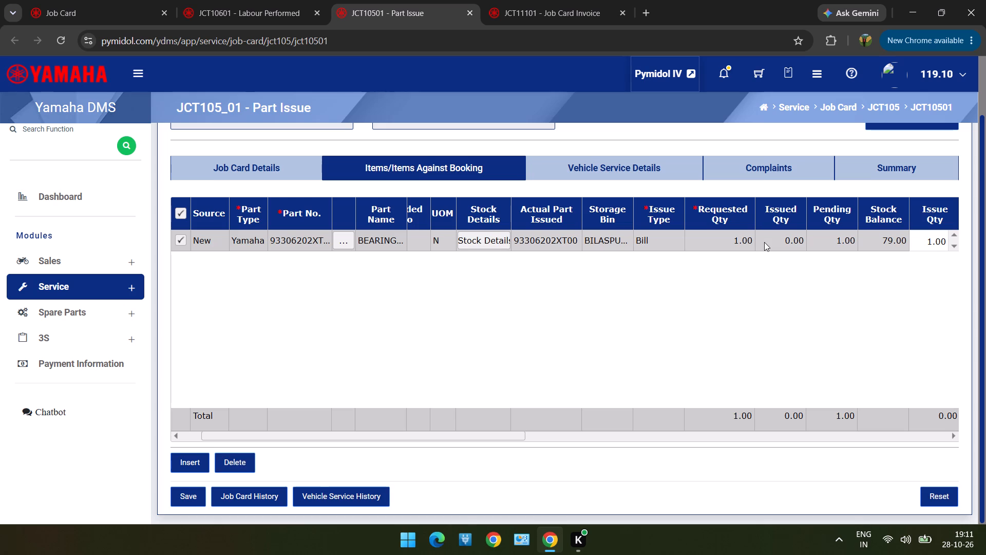
click(713, 284)
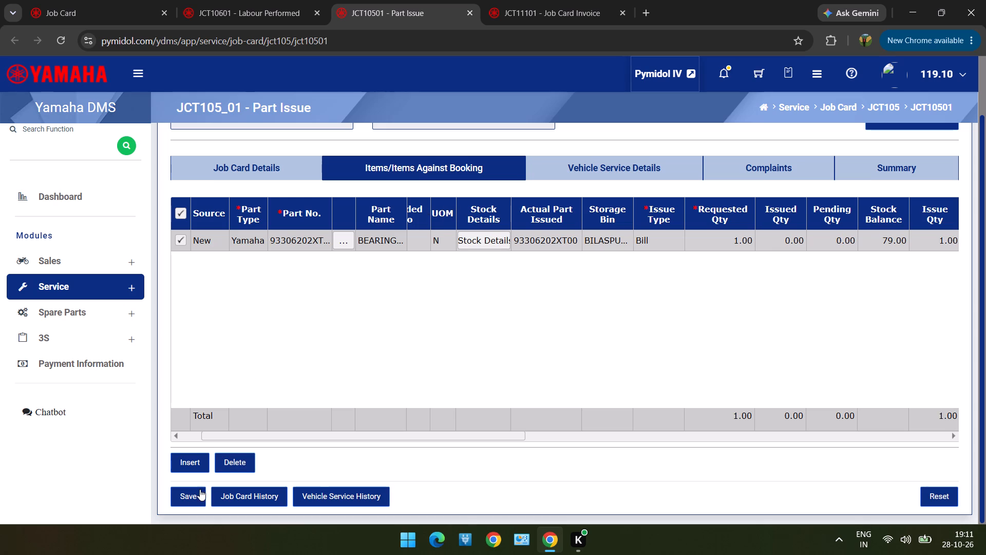
click(196, 496)
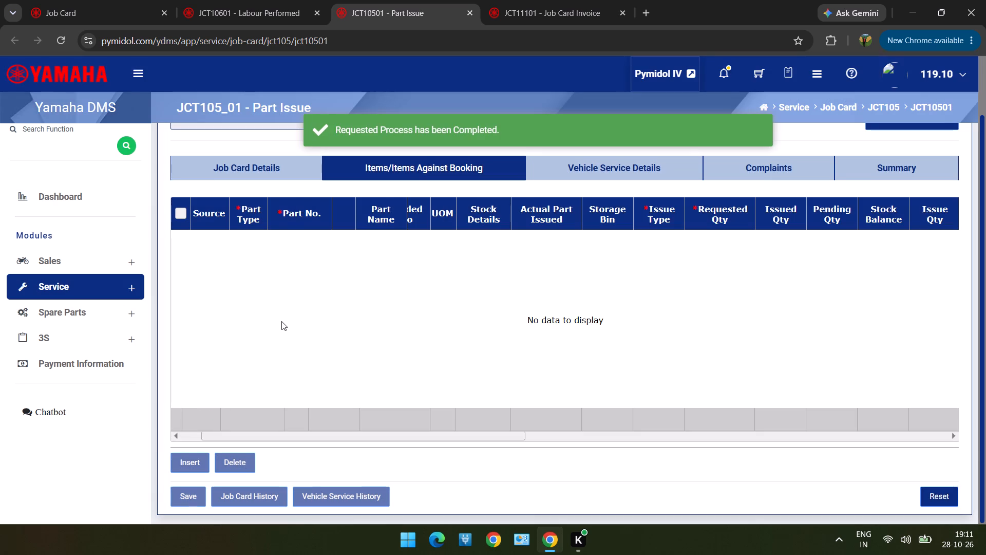
On the Job Card Invoice page, reset the form, reload job card JC/11910/2026-27/10/1884 and check its summary.
click(548, 15)
click(939, 498)
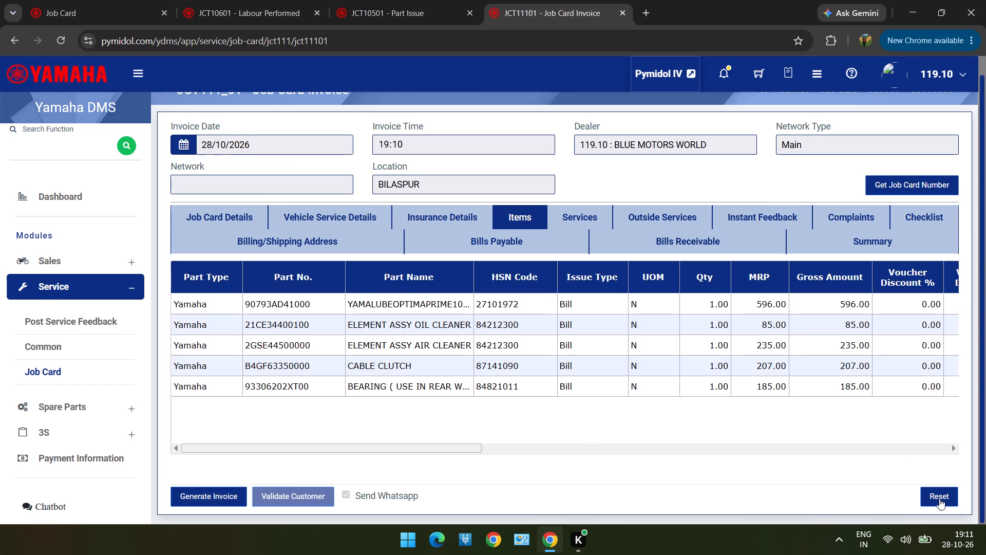
click(913, 205)
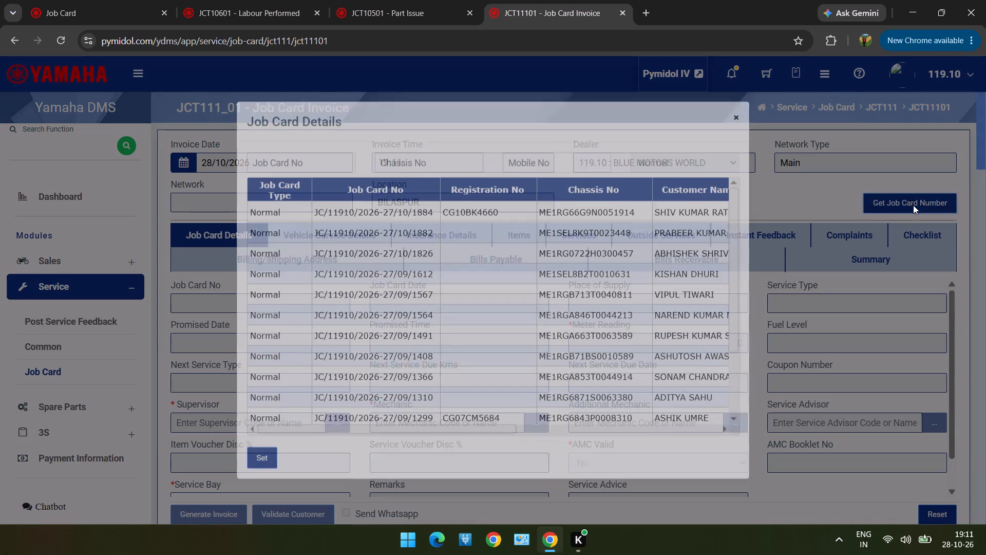
double_click(679, 221)
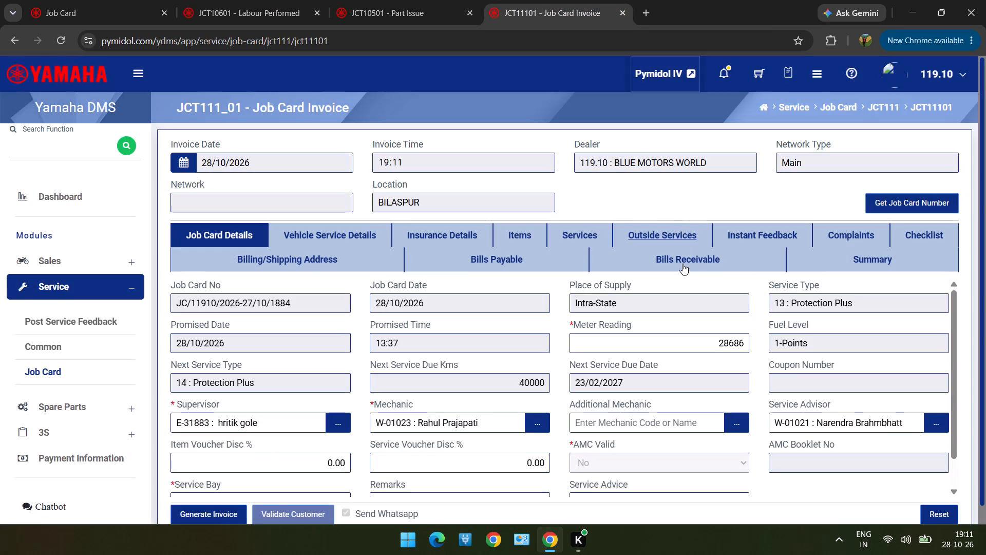
scroll(729, 287, down, 1)
click(880, 265)
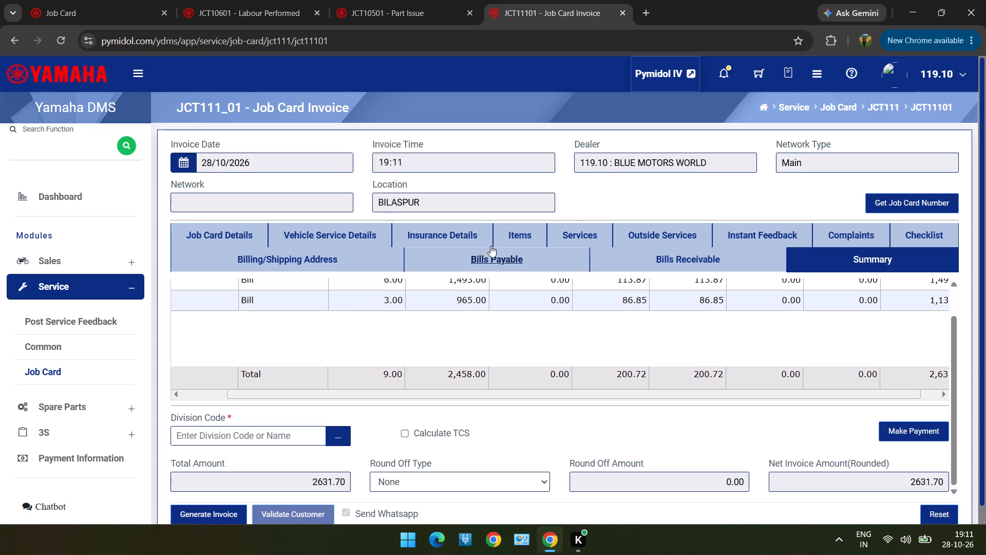
Fill the instant feedback: Yes for delivery on time and replaced parts handover, Ok for washing, staff, repair quality and fairness of charges.
click(798, 235)
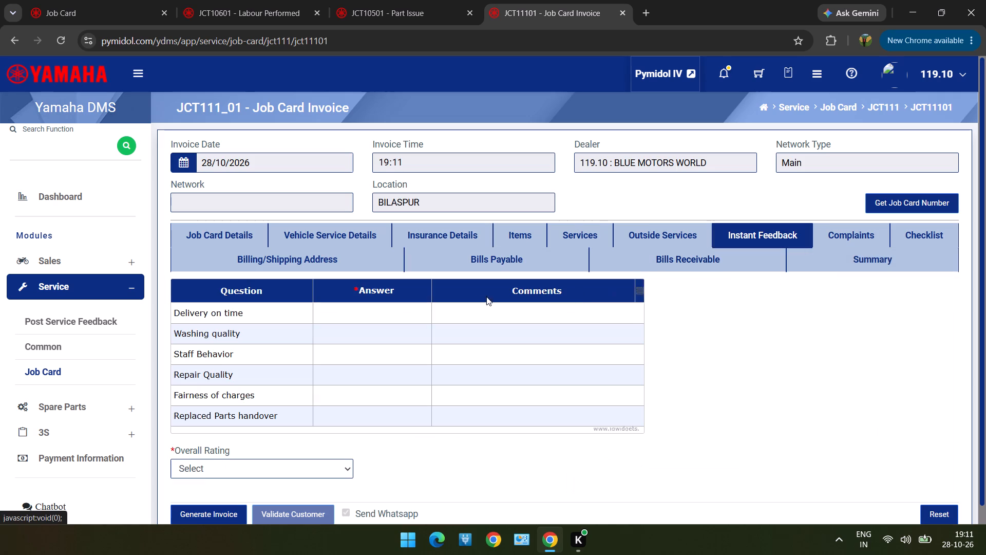
double_click(388, 312)
triple_click(368, 333)
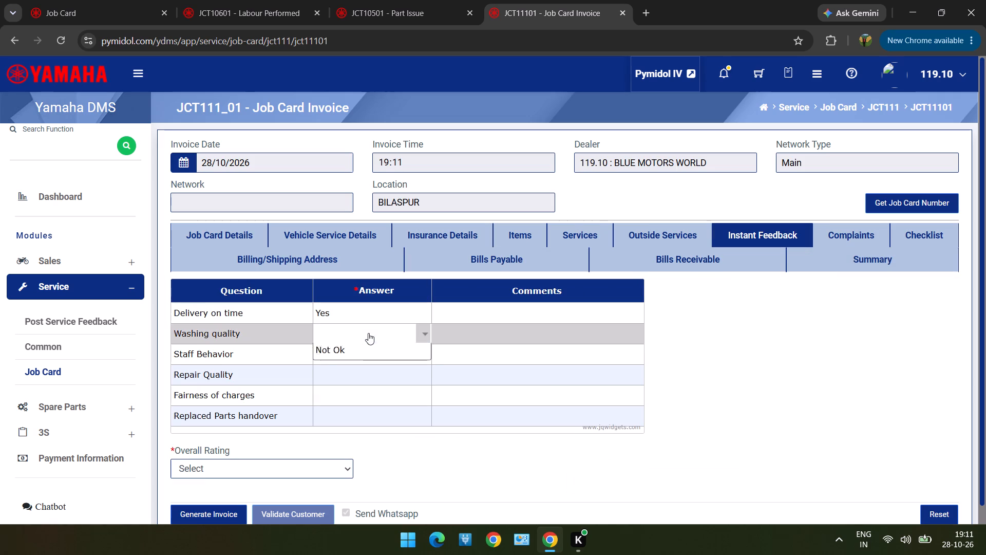
triple_click(361, 346)
triple_click(350, 375)
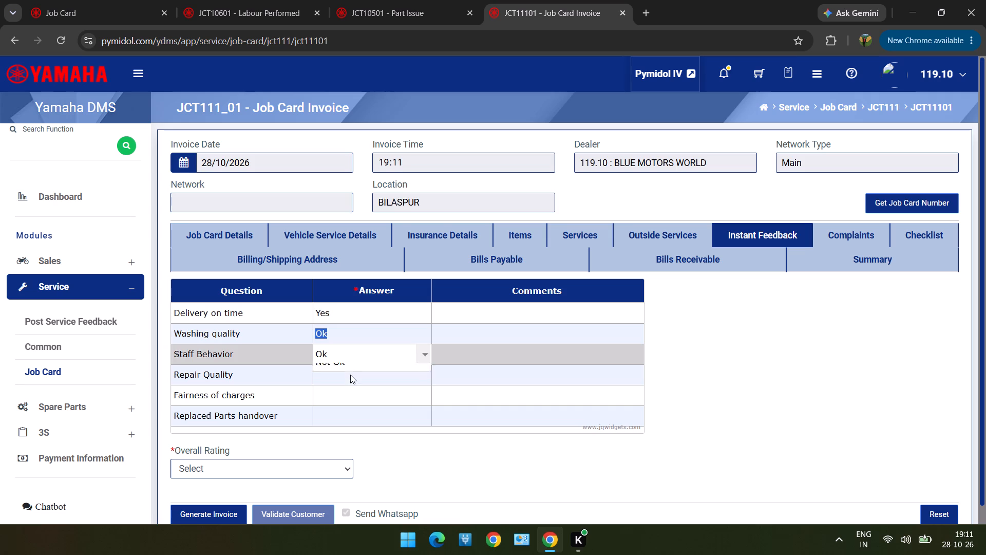
click(340, 399)
click(340, 399)
drag(340, 399, 335, 413)
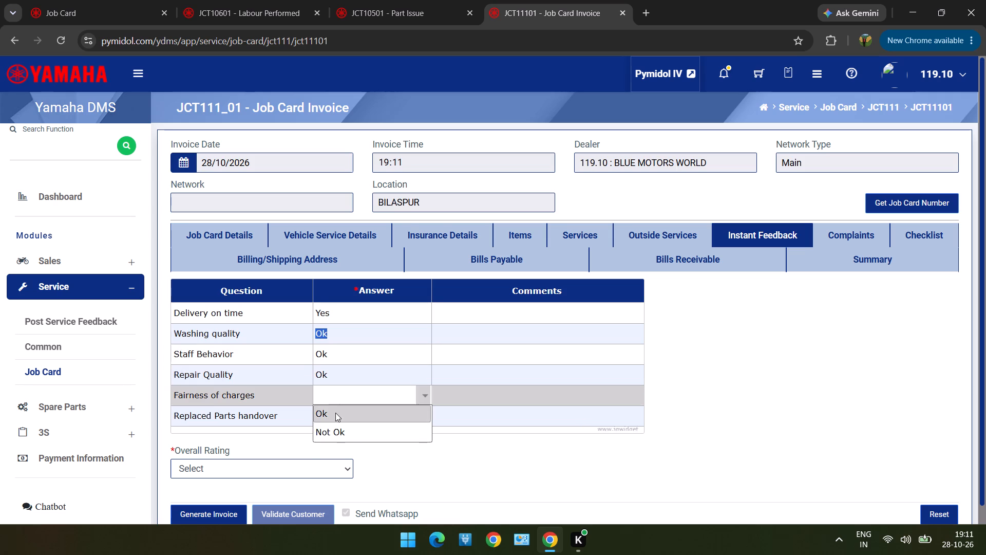
drag(335, 413, 335, 414)
double_click(335, 414)
drag(335, 414, 335, 431)
drag(335, 431, 325, 475)
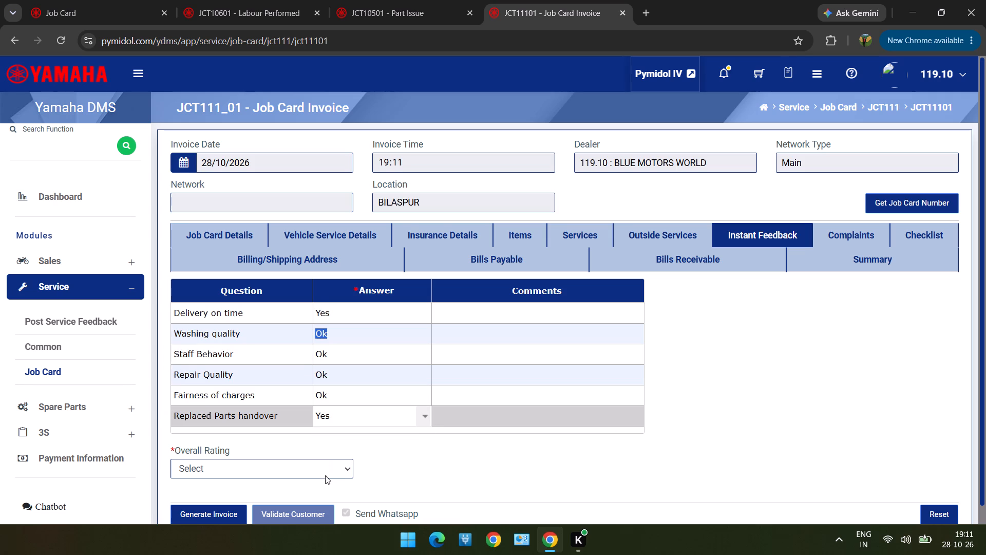
Set the overall feedback rating to Excellent (5).
drag(325, 475, 325, 479)
click(325, 475)
click(325, 475)
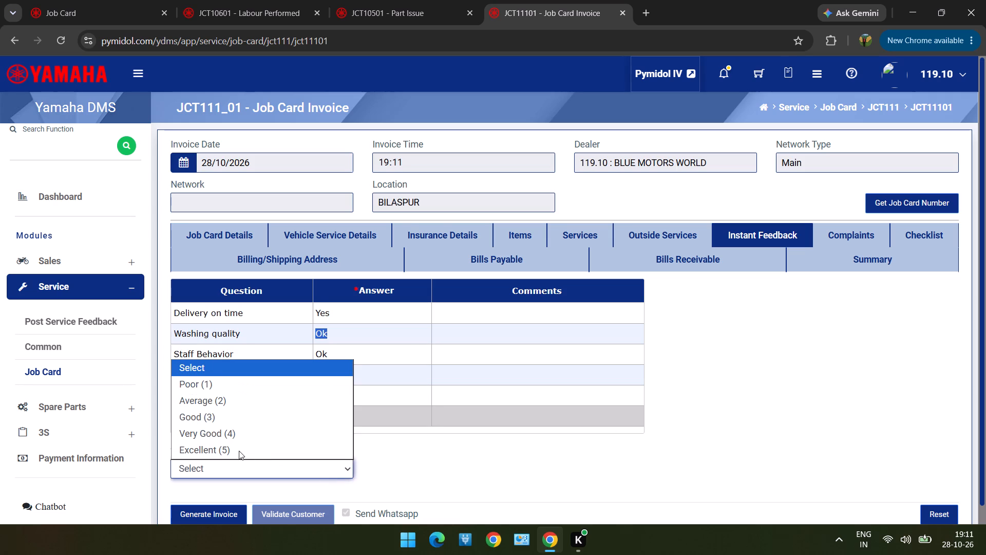
click(238, 451)
In the complaints list, set Resolved to Yes for oil change, oil filter, chain adjust and chain lubrication.
click(857, 232)
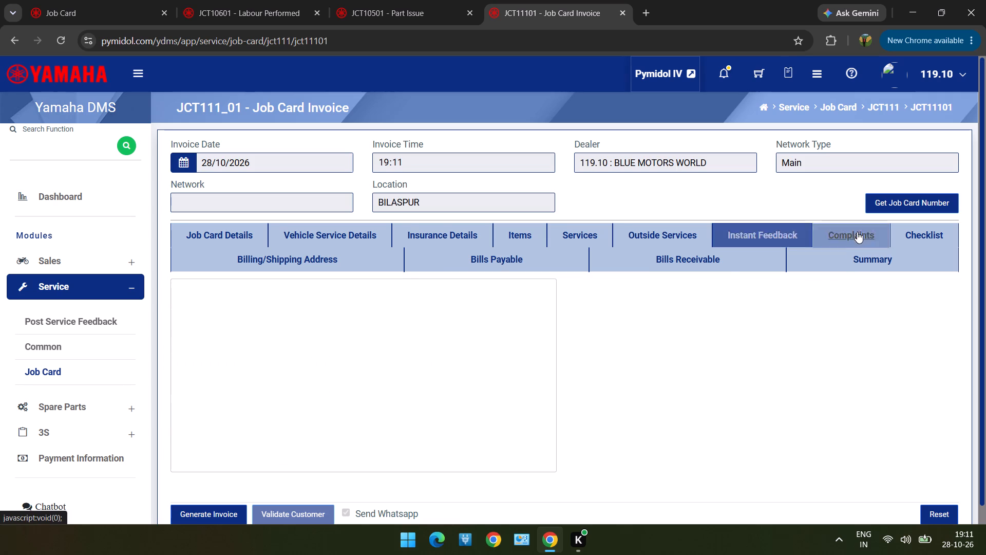
click(675, 319)
drag(675, 319, 675, 328)
double_click(675, 328)
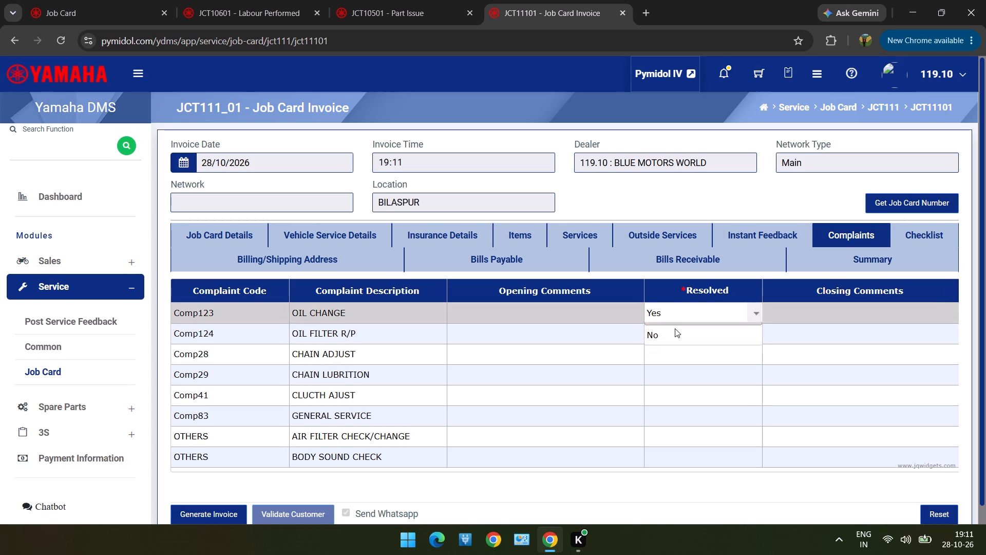
drag(675, 328, 670, 347)
click(670, 347)
click(680, 354)
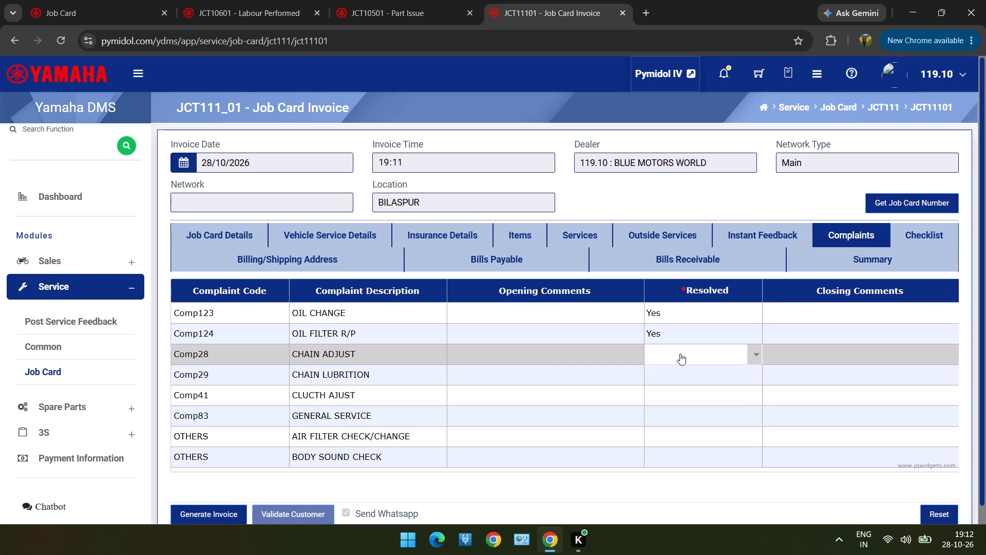
drag(680, 354, 673, 372)
double_click(673, 372)
drag(673, 372, 672, 390)
click(672, 390)
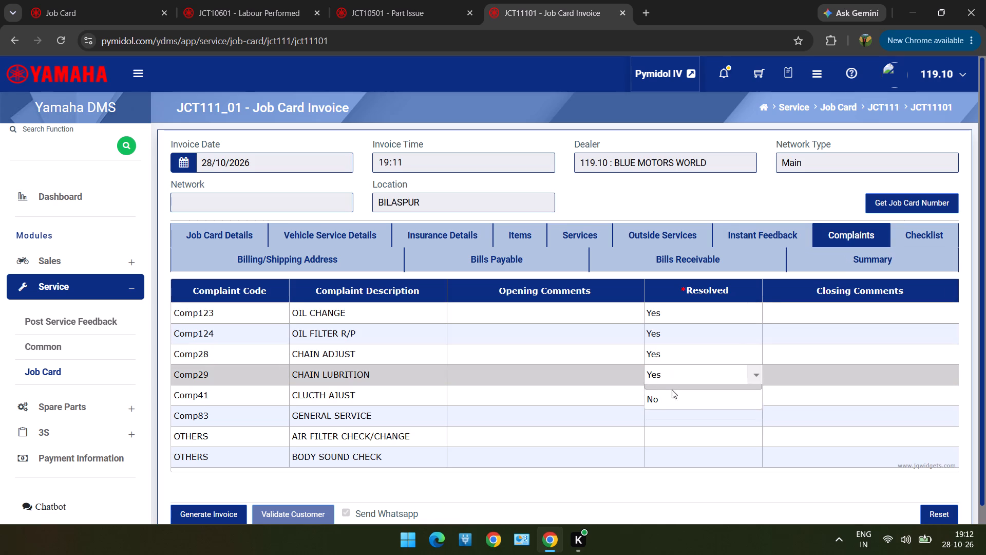
Set Resolved to Yes for clutch adjust, general service, air filter and body sound check, then review the checklist and complaints.
click(680, 401)
drag(680, 401, 677, 412)
double_click(677, 412)
drag(677, 412, 672, 430)
click(672, 430)
click(673, 436)
drag(673, 436, 669, 450)
click(669, 450)
click(686, 458)
drag(686, 458, 677, 475)
click(677, 475)
click(918, 238)
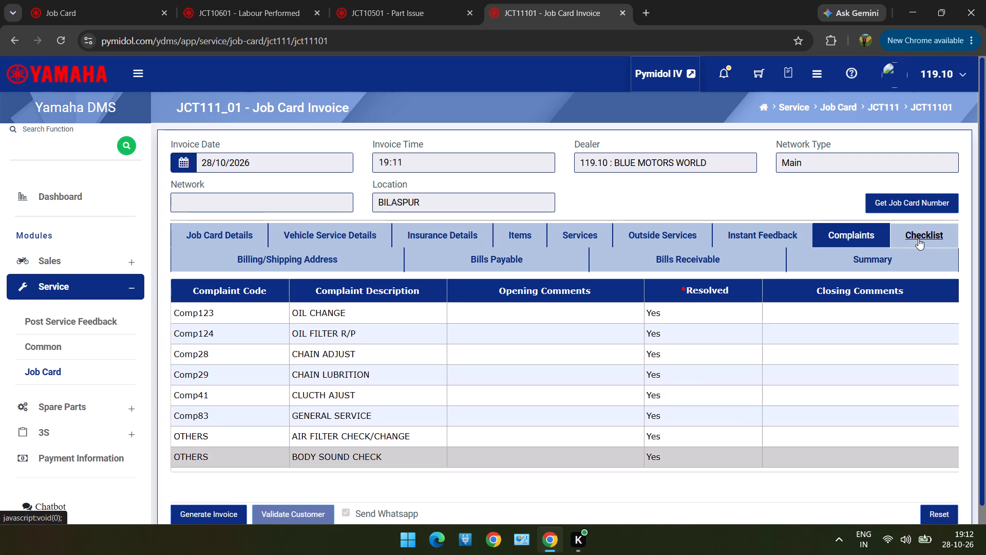
click(862, 227)
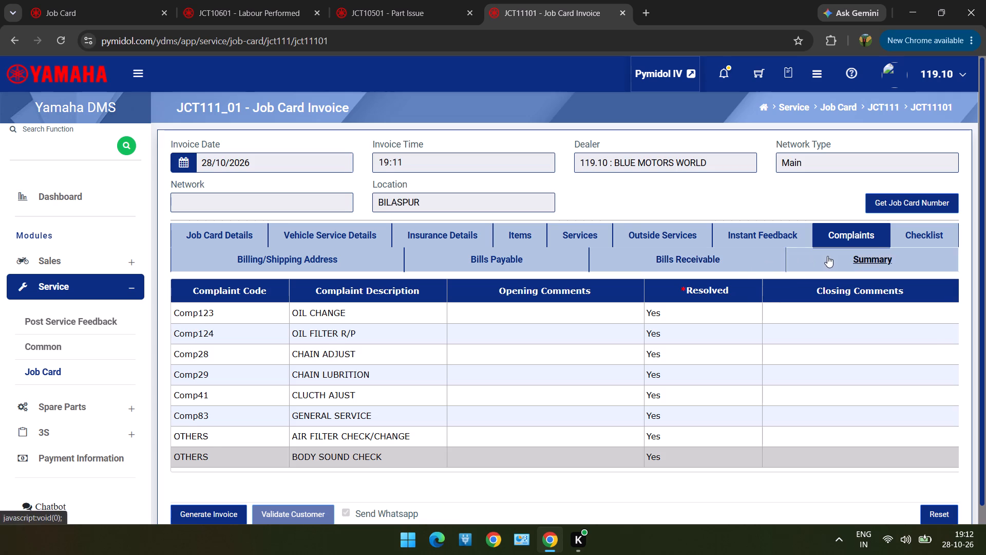
In the invoice summary, set the division code to 1907 SERVICE and the round-off type to Nearest Integer.
click(827, 256)
scroll(620, 440, down, 1)
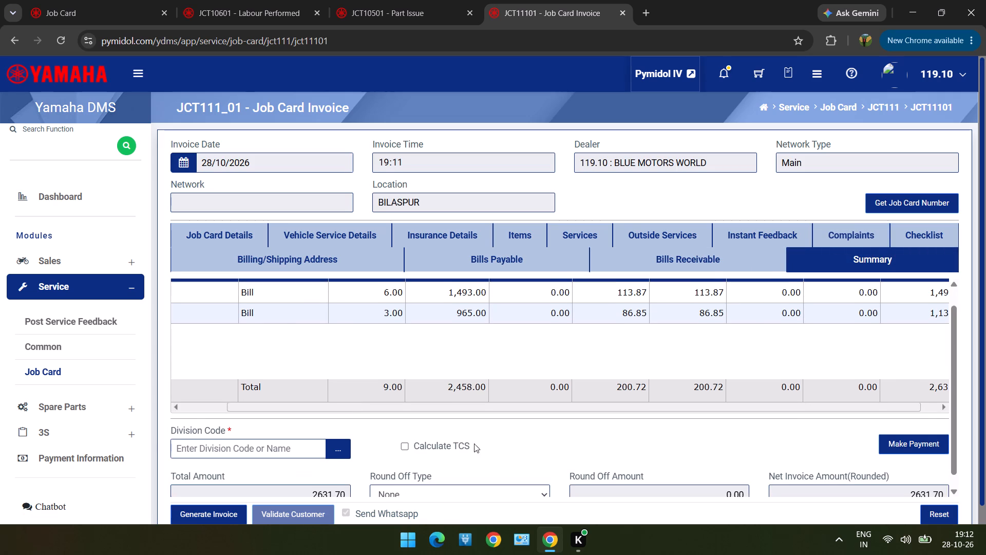
click(329, 443)
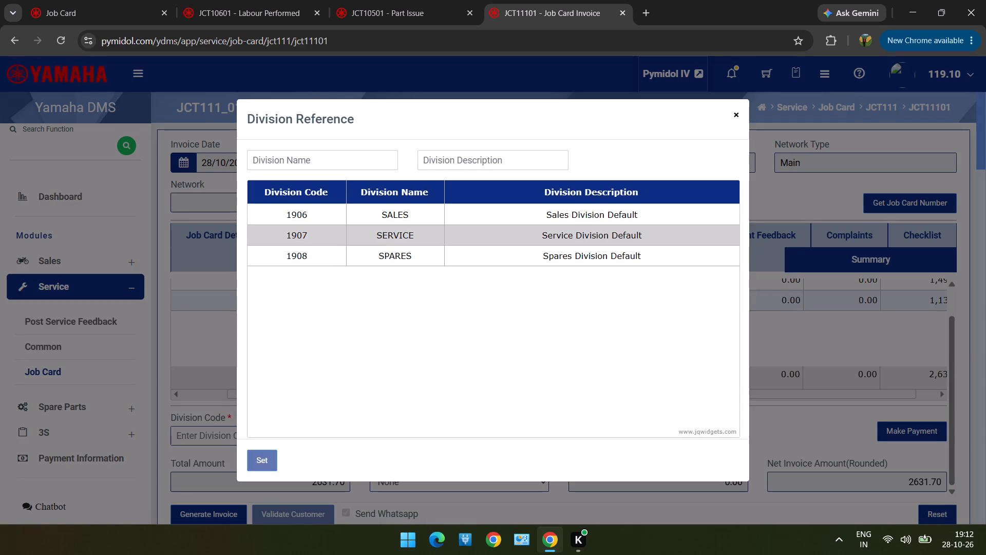
double_click(385, 239)
scroll(438, 420, down, 2)
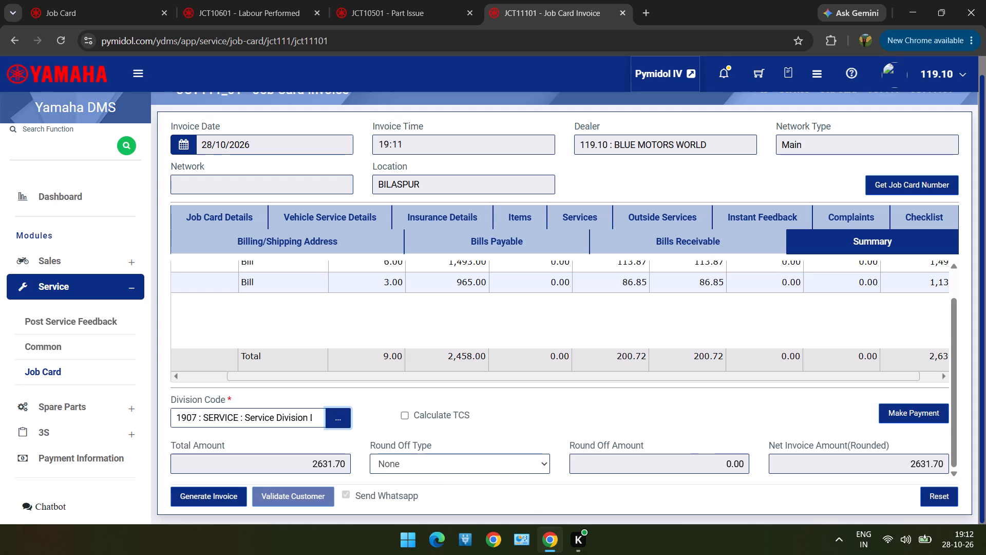
click(525, 469)
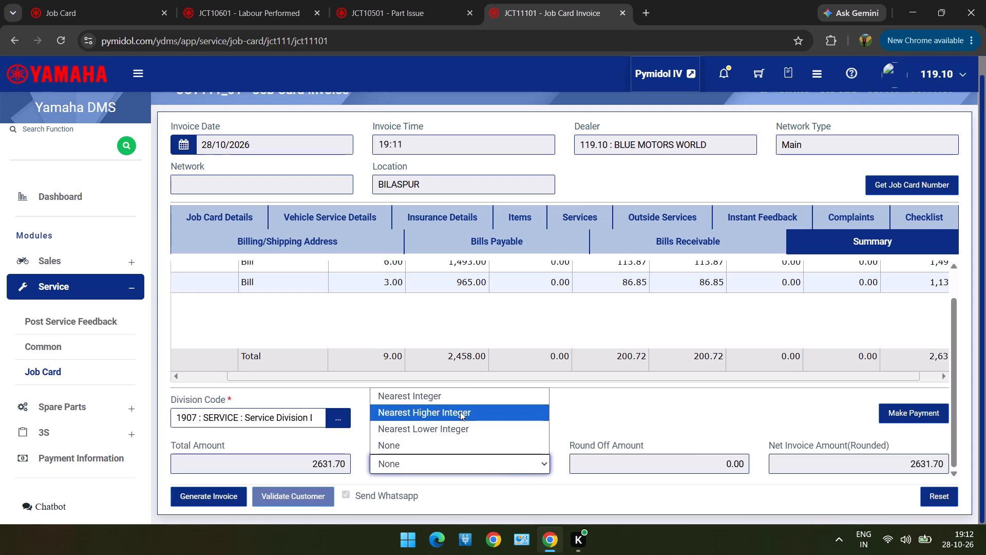
click(439, 395)
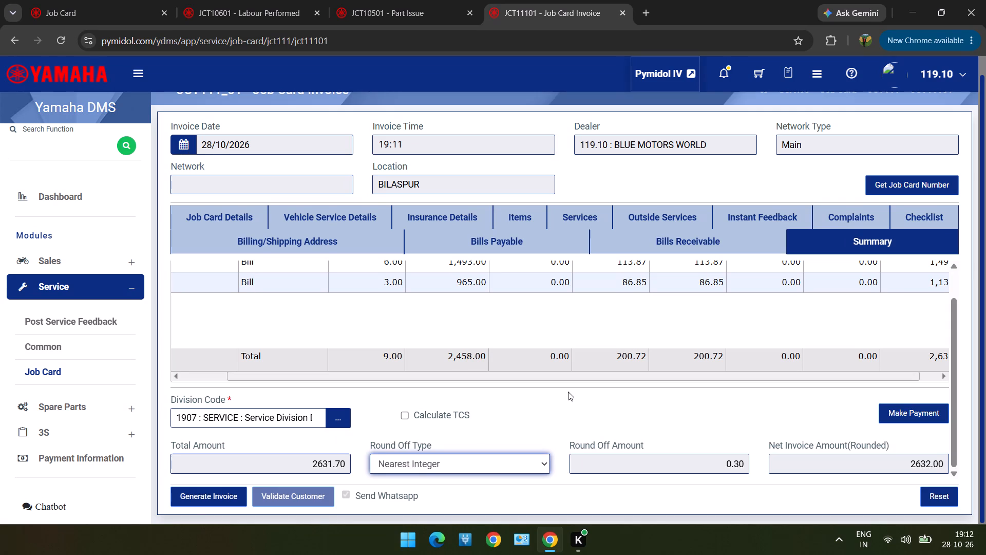
Generate the invoice for the job card and confirm proceeding.
scroll(568, 386, down, 2)
click(205, 493)
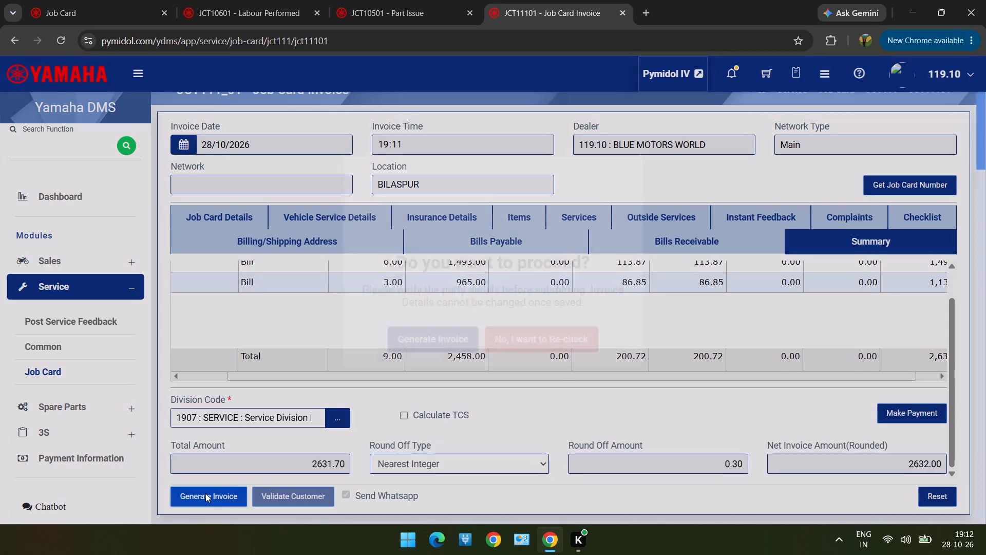
click(421, 376)
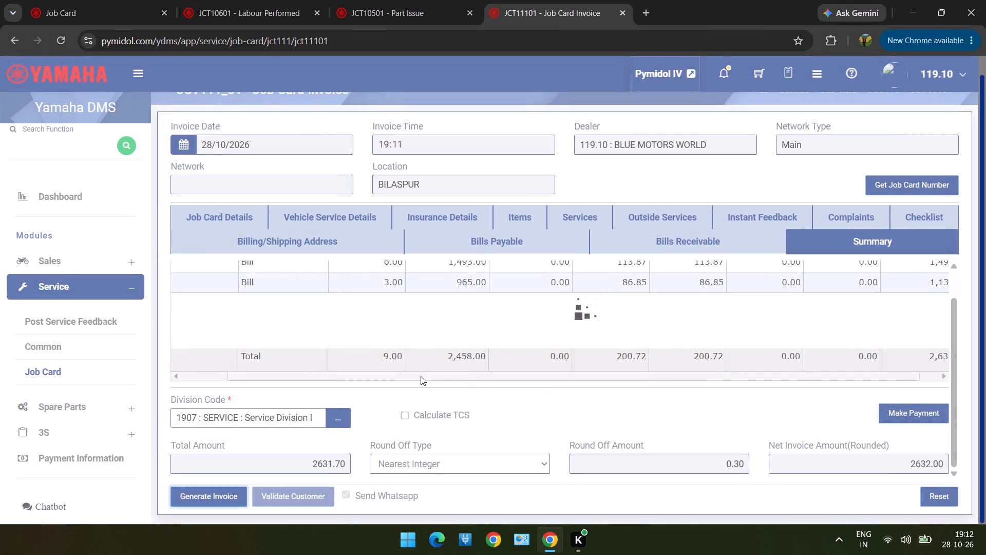